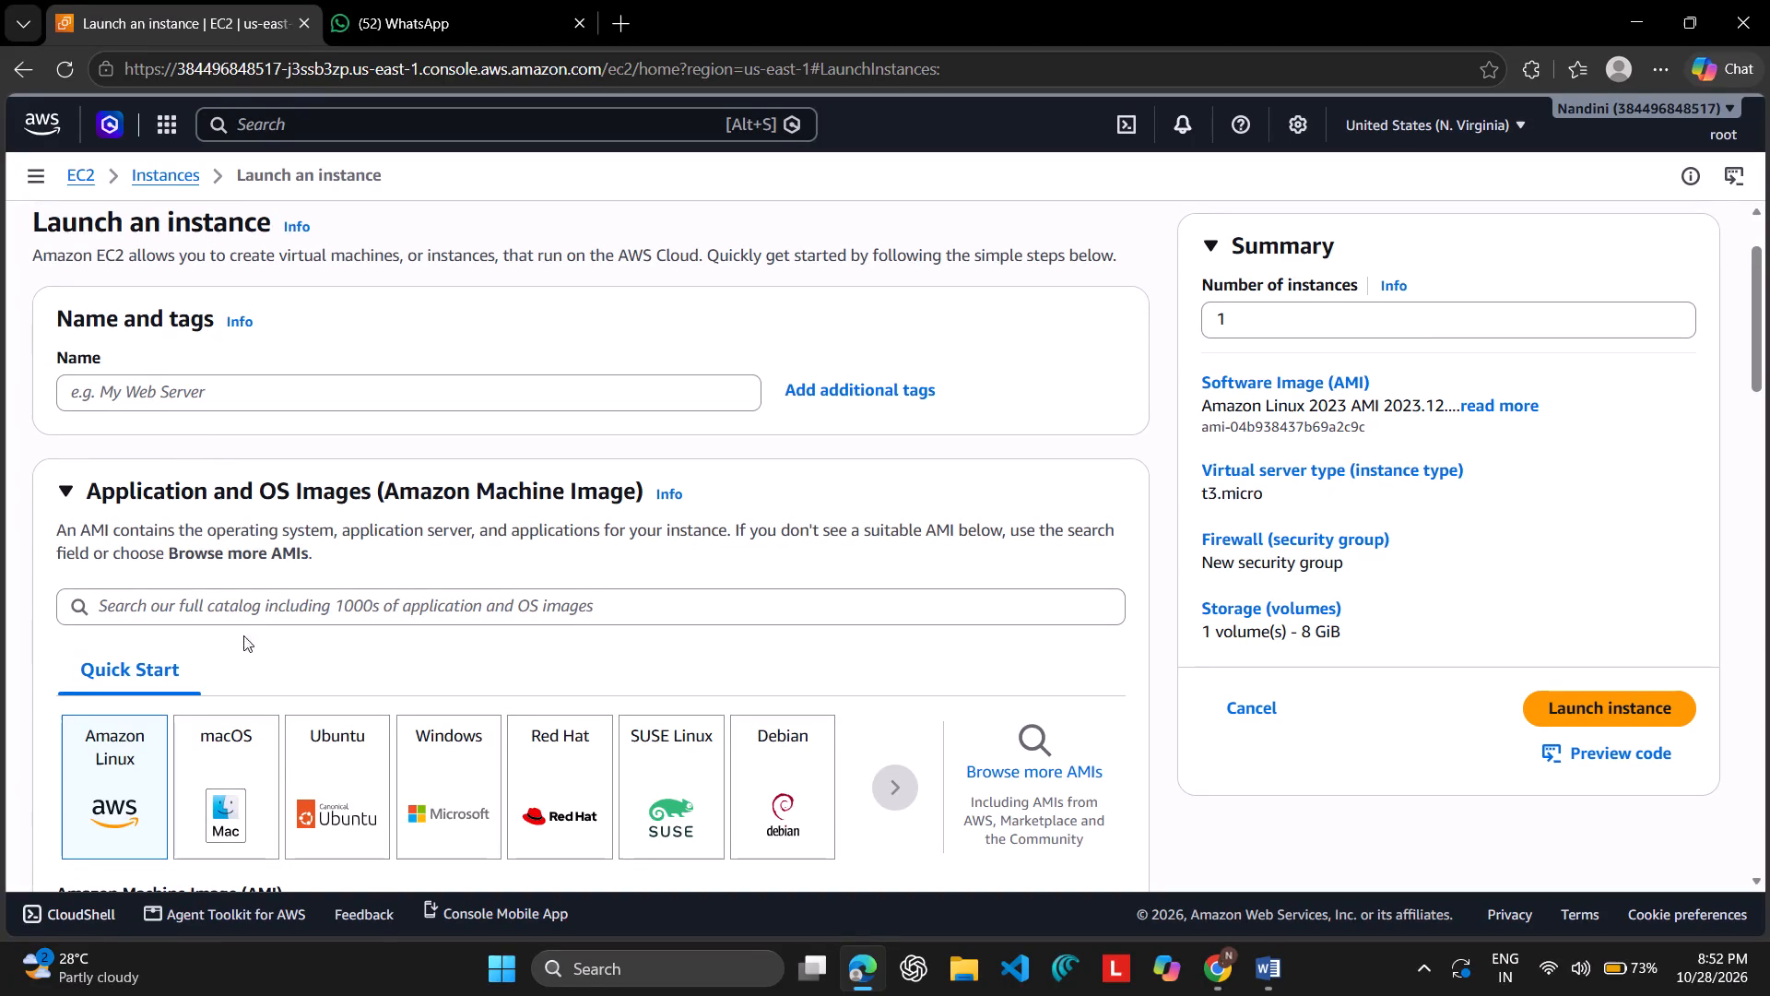
Name the new EC2 instance hello, consulting the Set 1 questions in the Word document first.
{"action": "scroll", "coordinate": [324, 496], "scroll_direction": "up", "scroll_amount": 1}
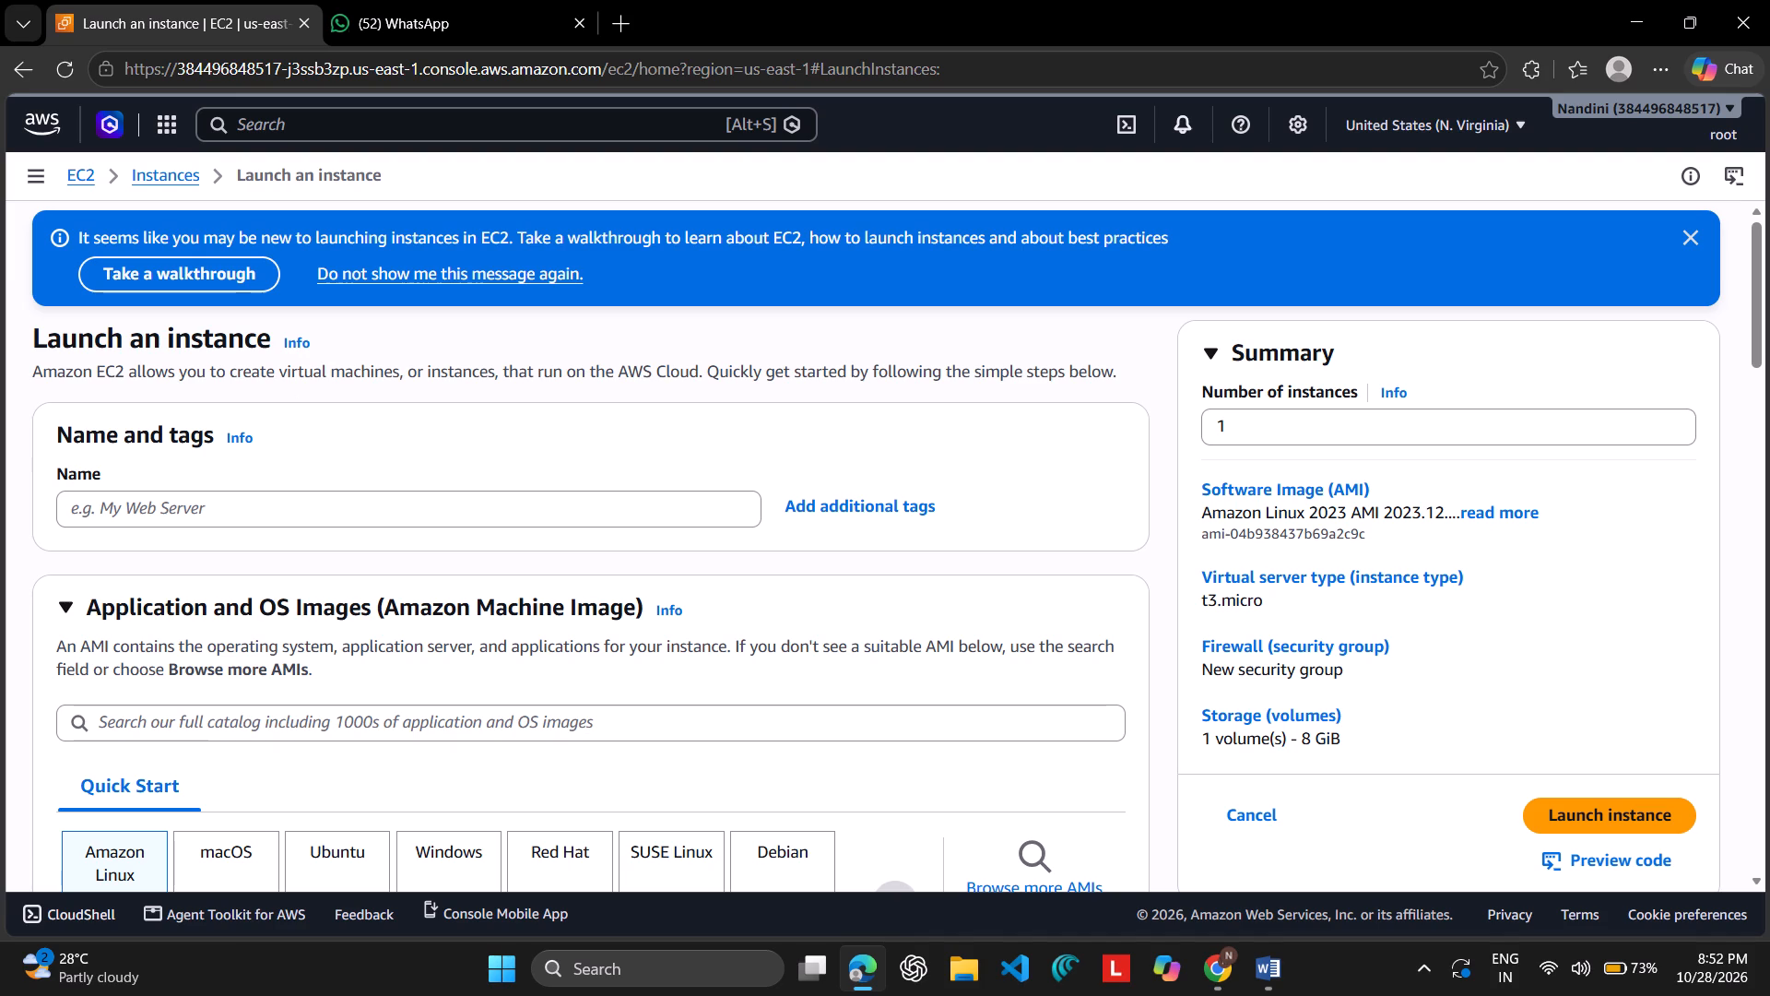
{"action": "scroll", "coordinate": [317, 539], "scroll_direction": "down", "scroll_amount": 1}
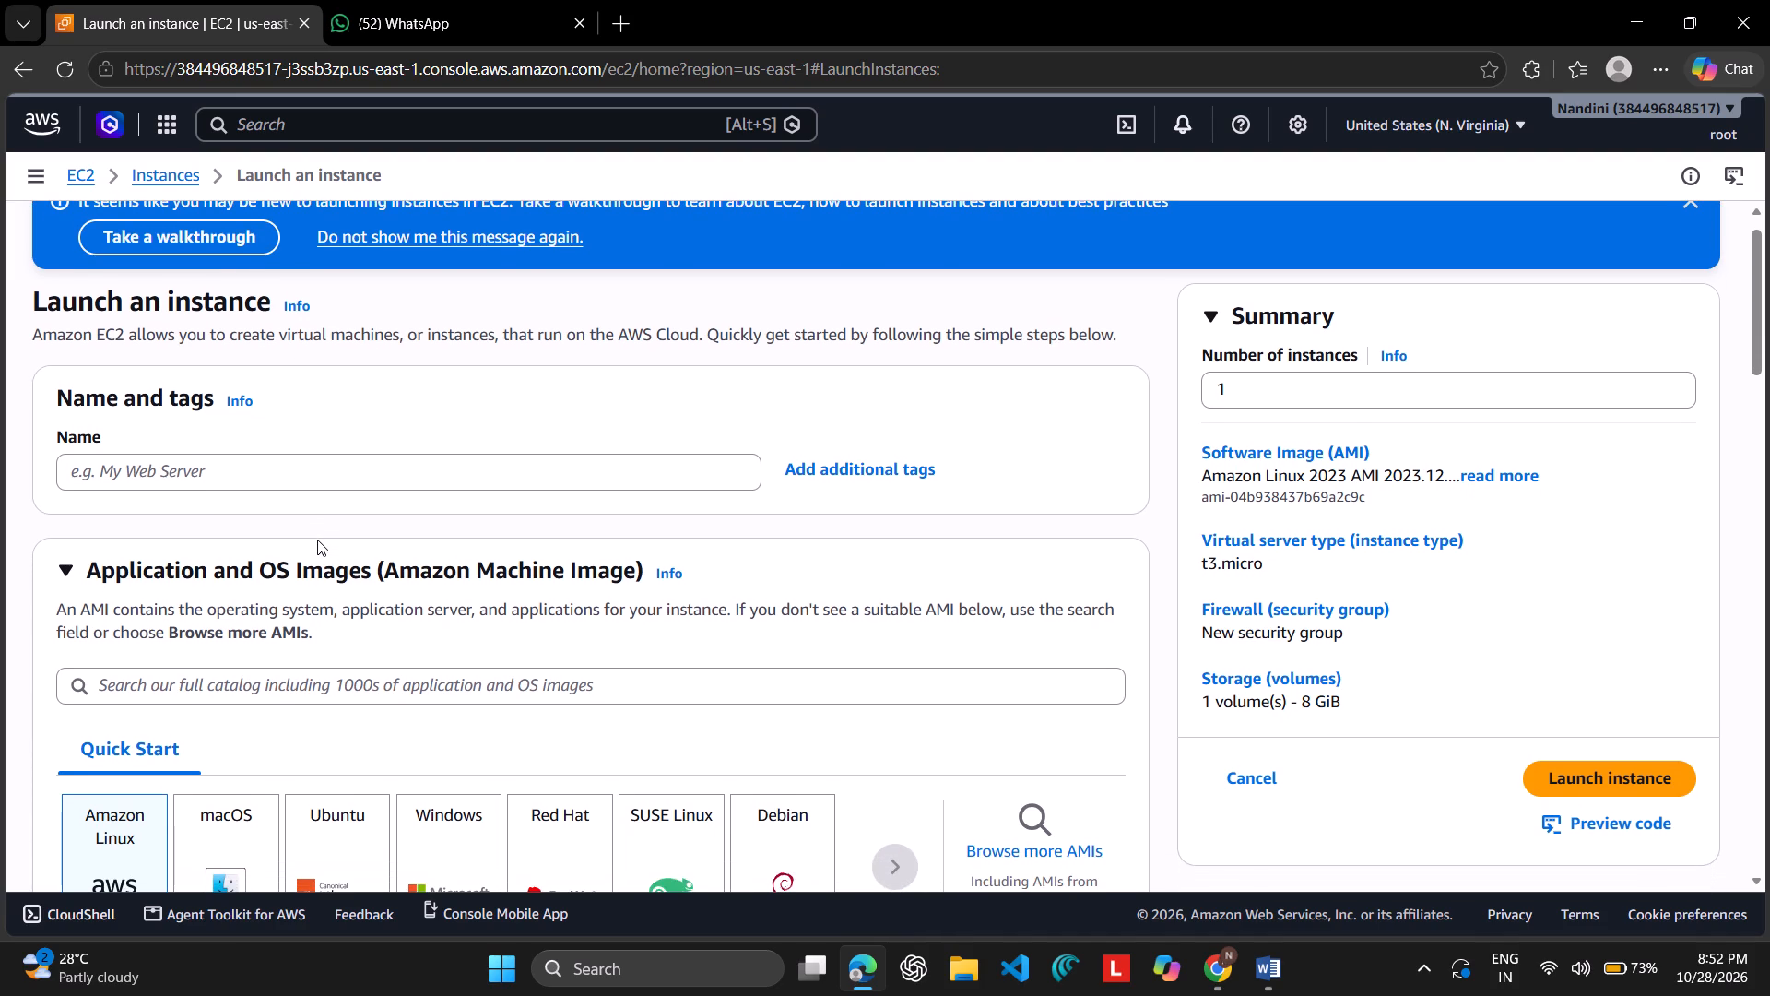
{"action": "scroll", "coordinate": [317, 539], "scroll_direction": "down", "scroll_amount": 1}
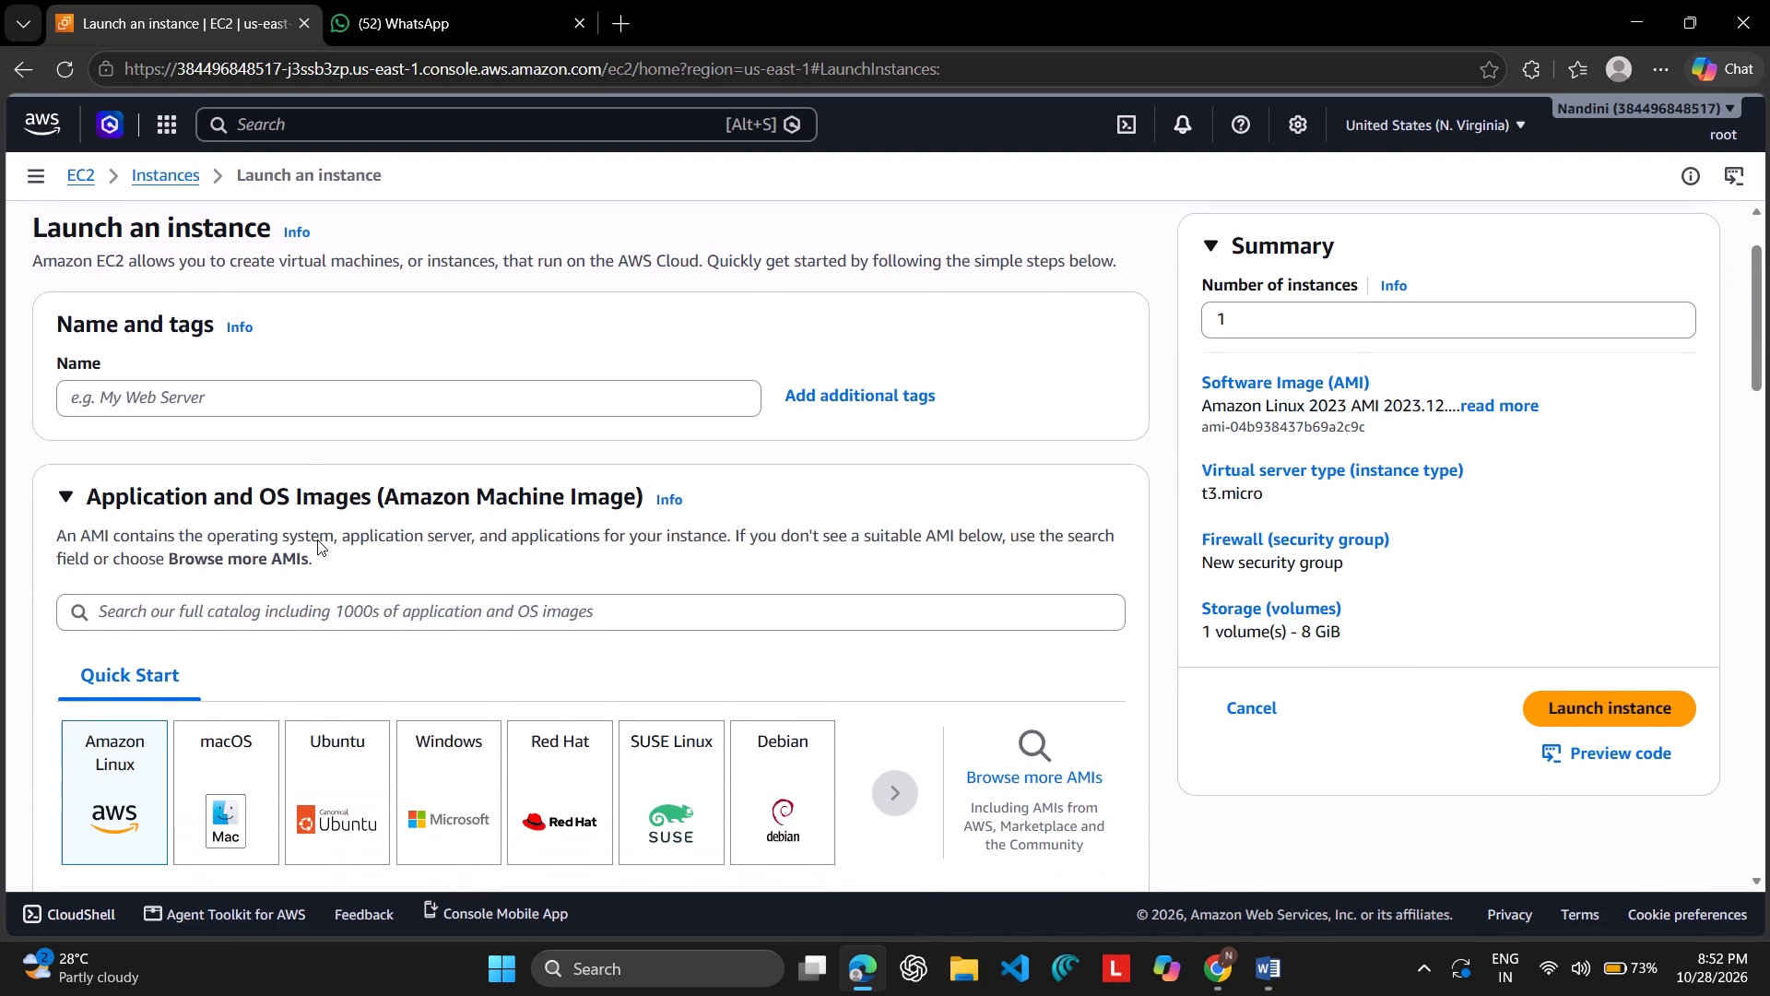
{"action": "scroll", "coordinate": [317, 539], "scroll_direction": "down", "scroll_amount": 2}
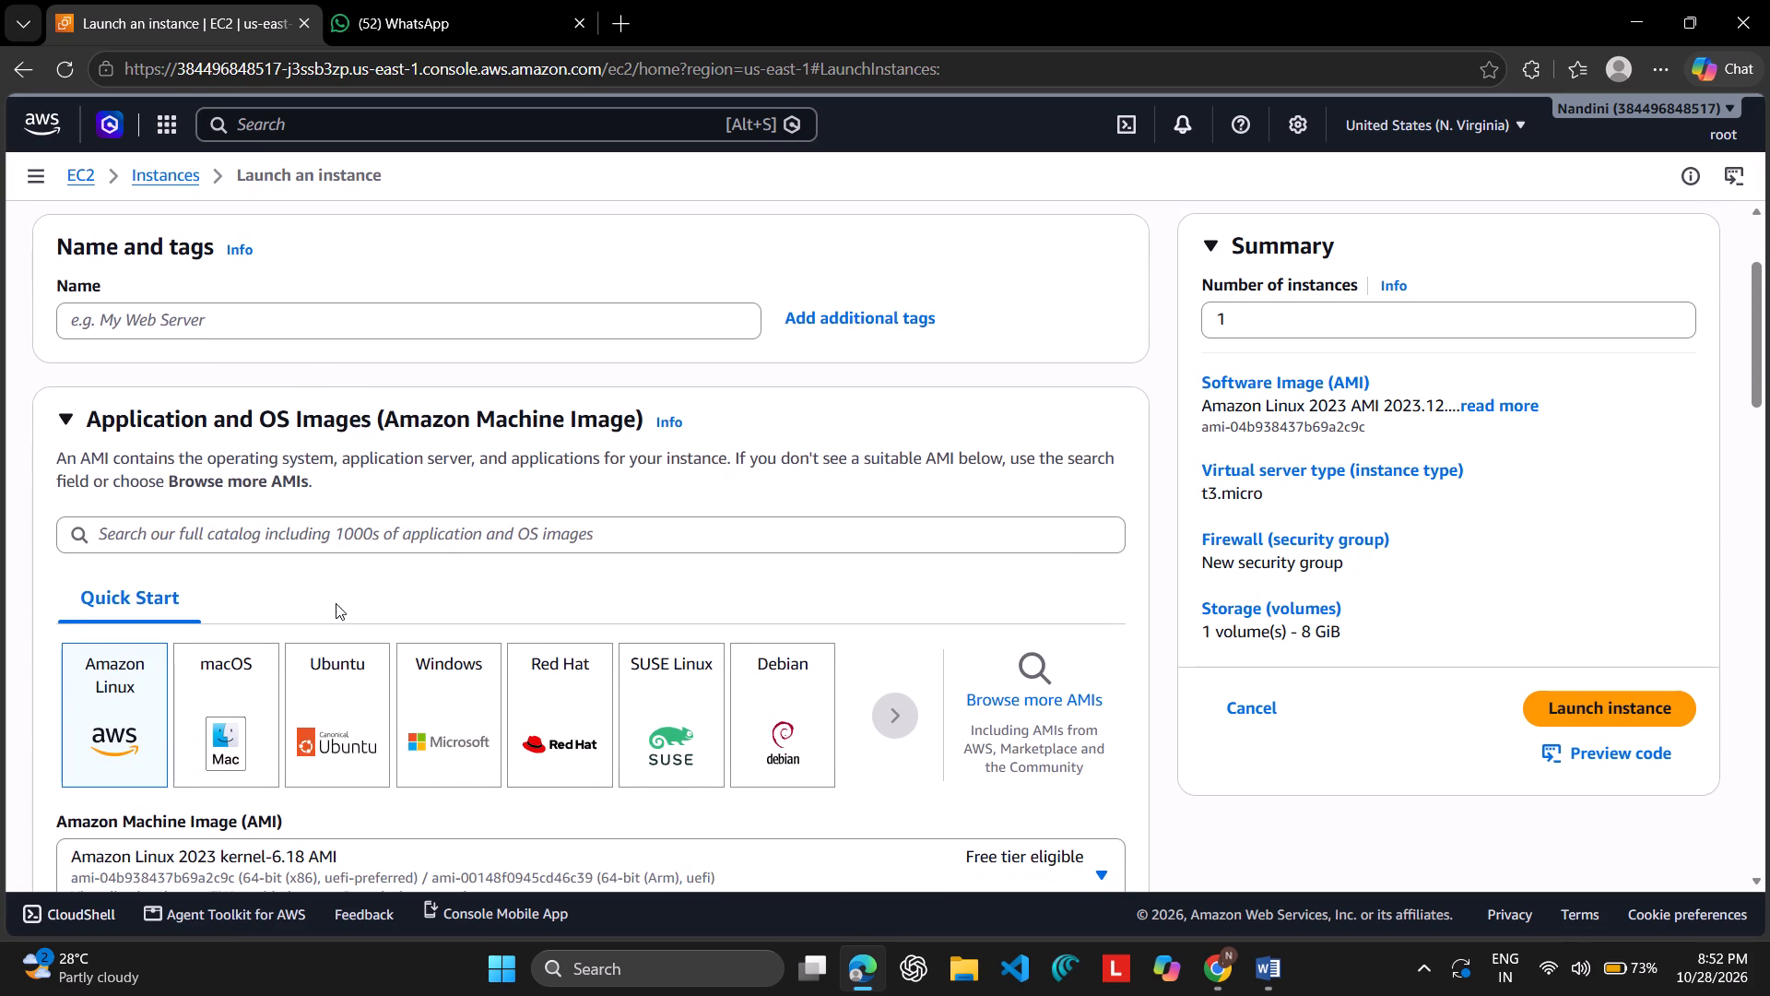
{"action": "left_click", "coordinate": [217, 312]}
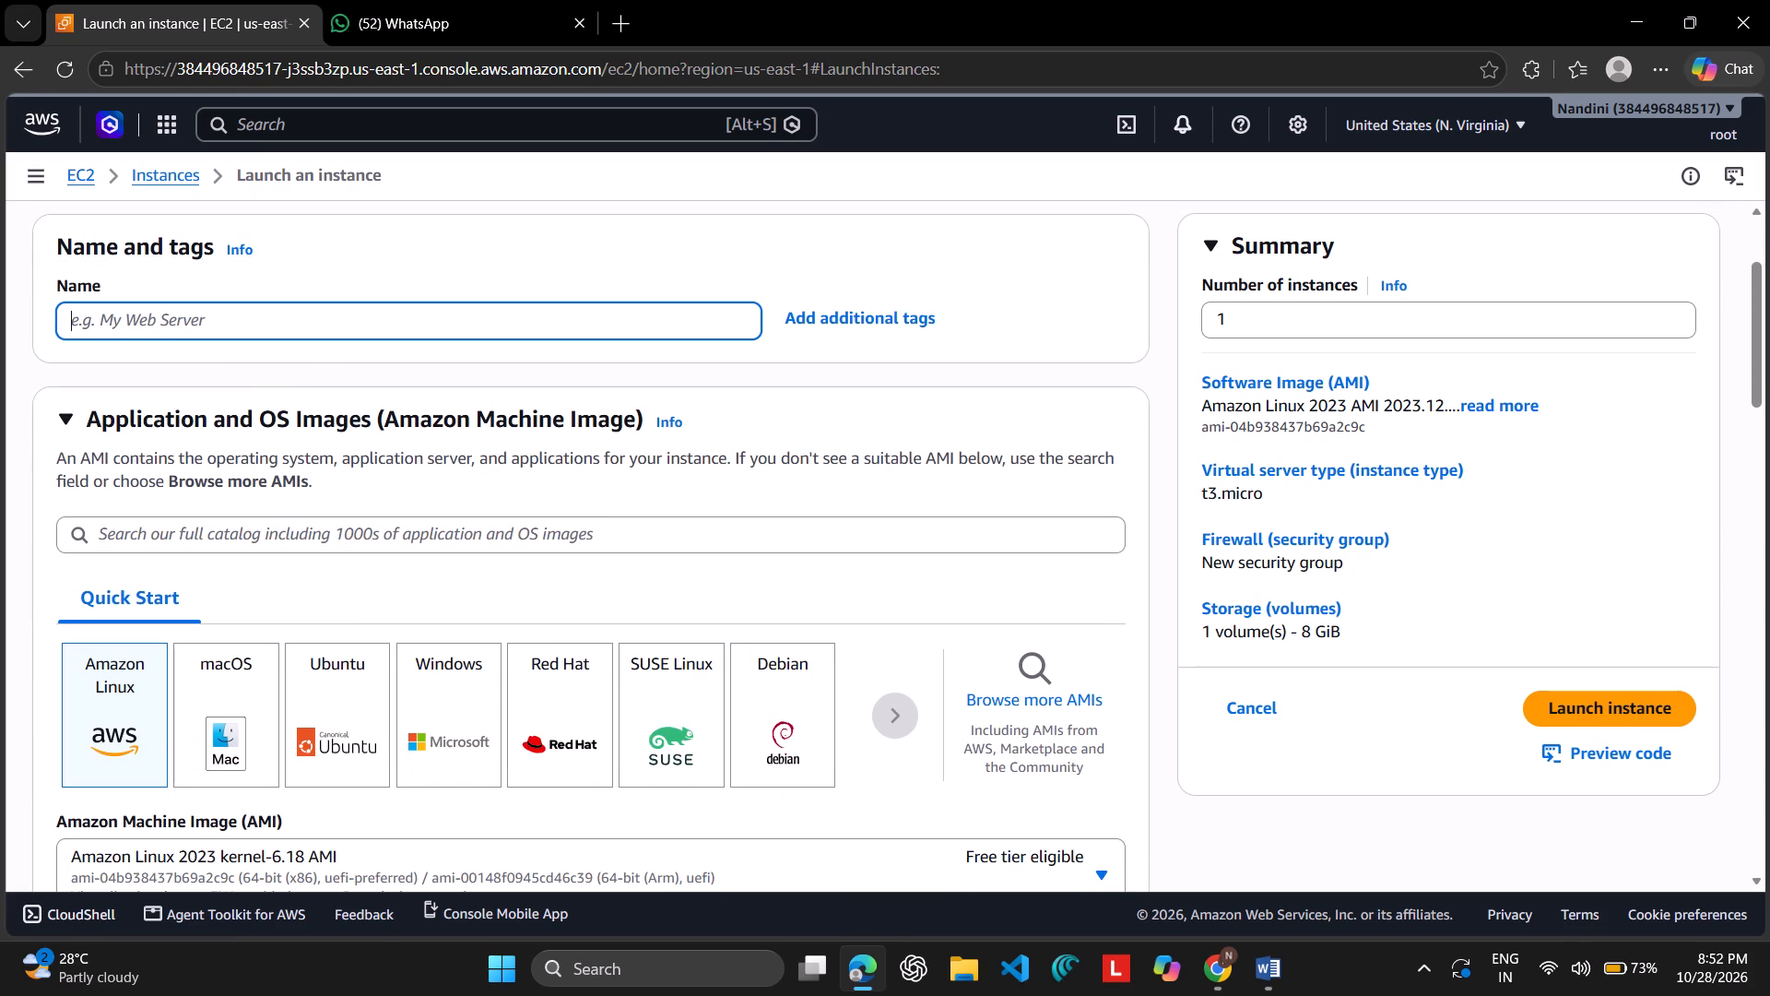
{"action": "scroll", "coordinate": [207, 333], "scroll_direction": "up", "scroll_amount": 1}
{"action": "scroll", "coordinate": [339, 436], "scroll_direction": "up", "scroll_amount": 1}
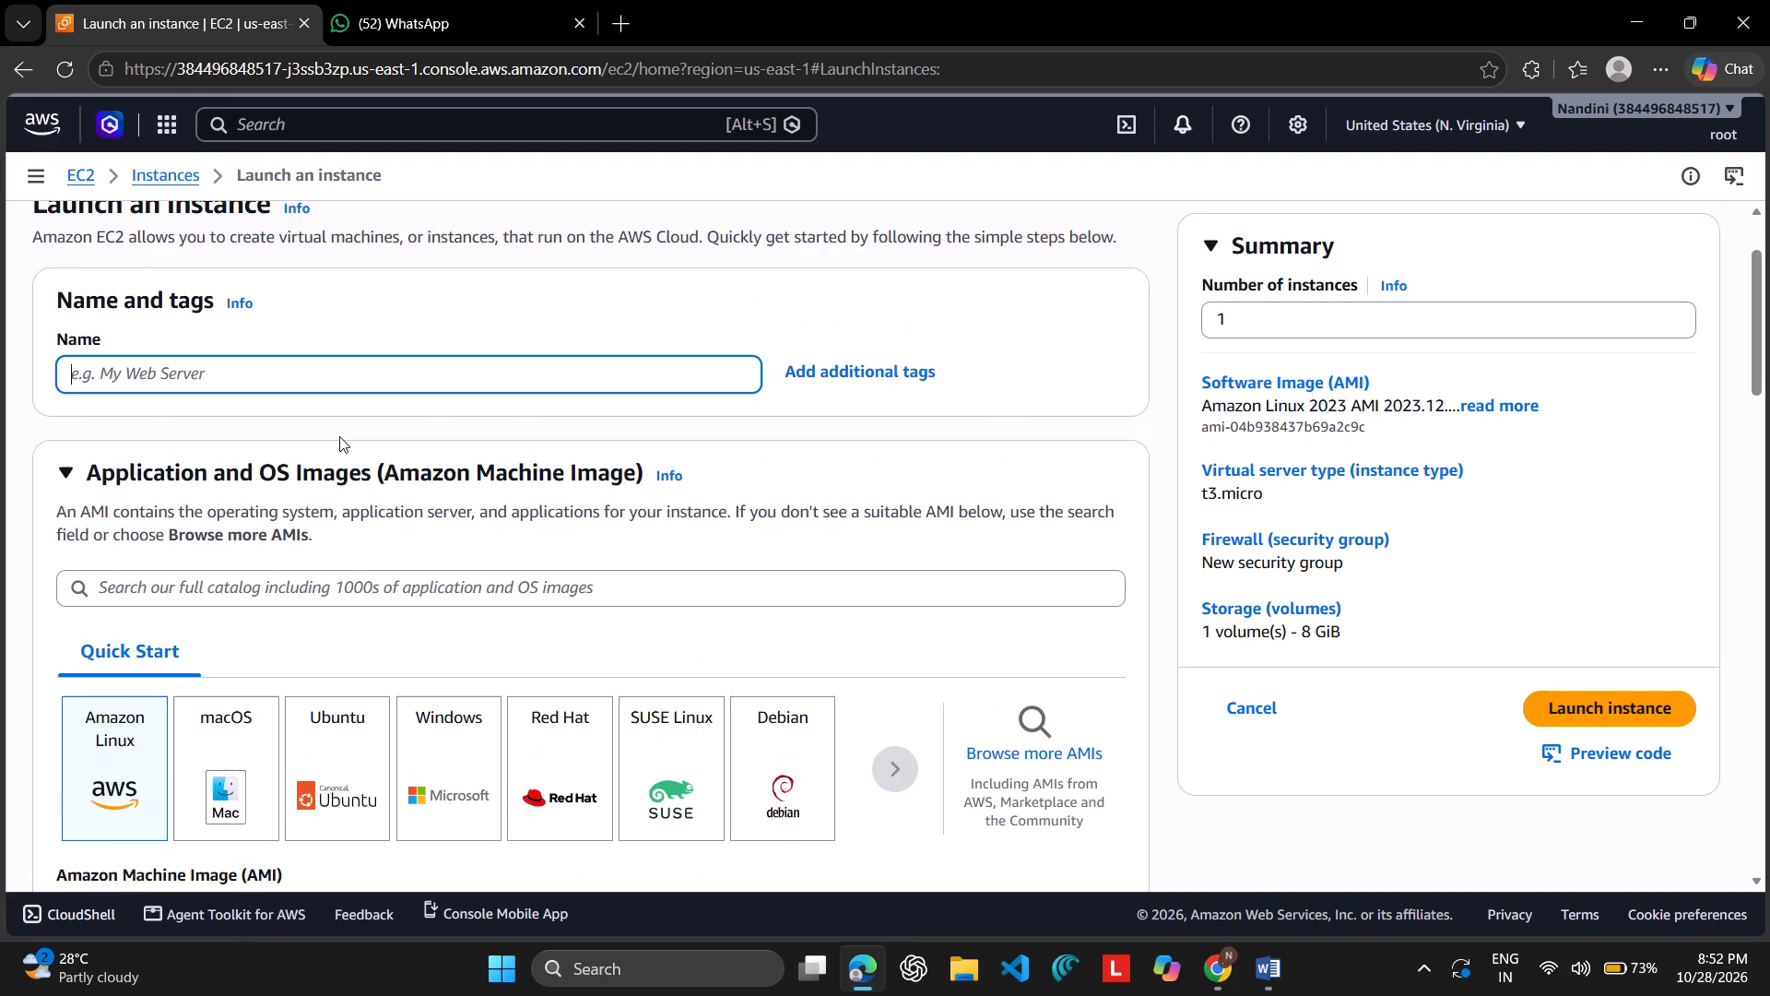
{"action": "scroll", "coordinate": [339, 436], "scroll_direction": "up", "scroll_amount": 1}
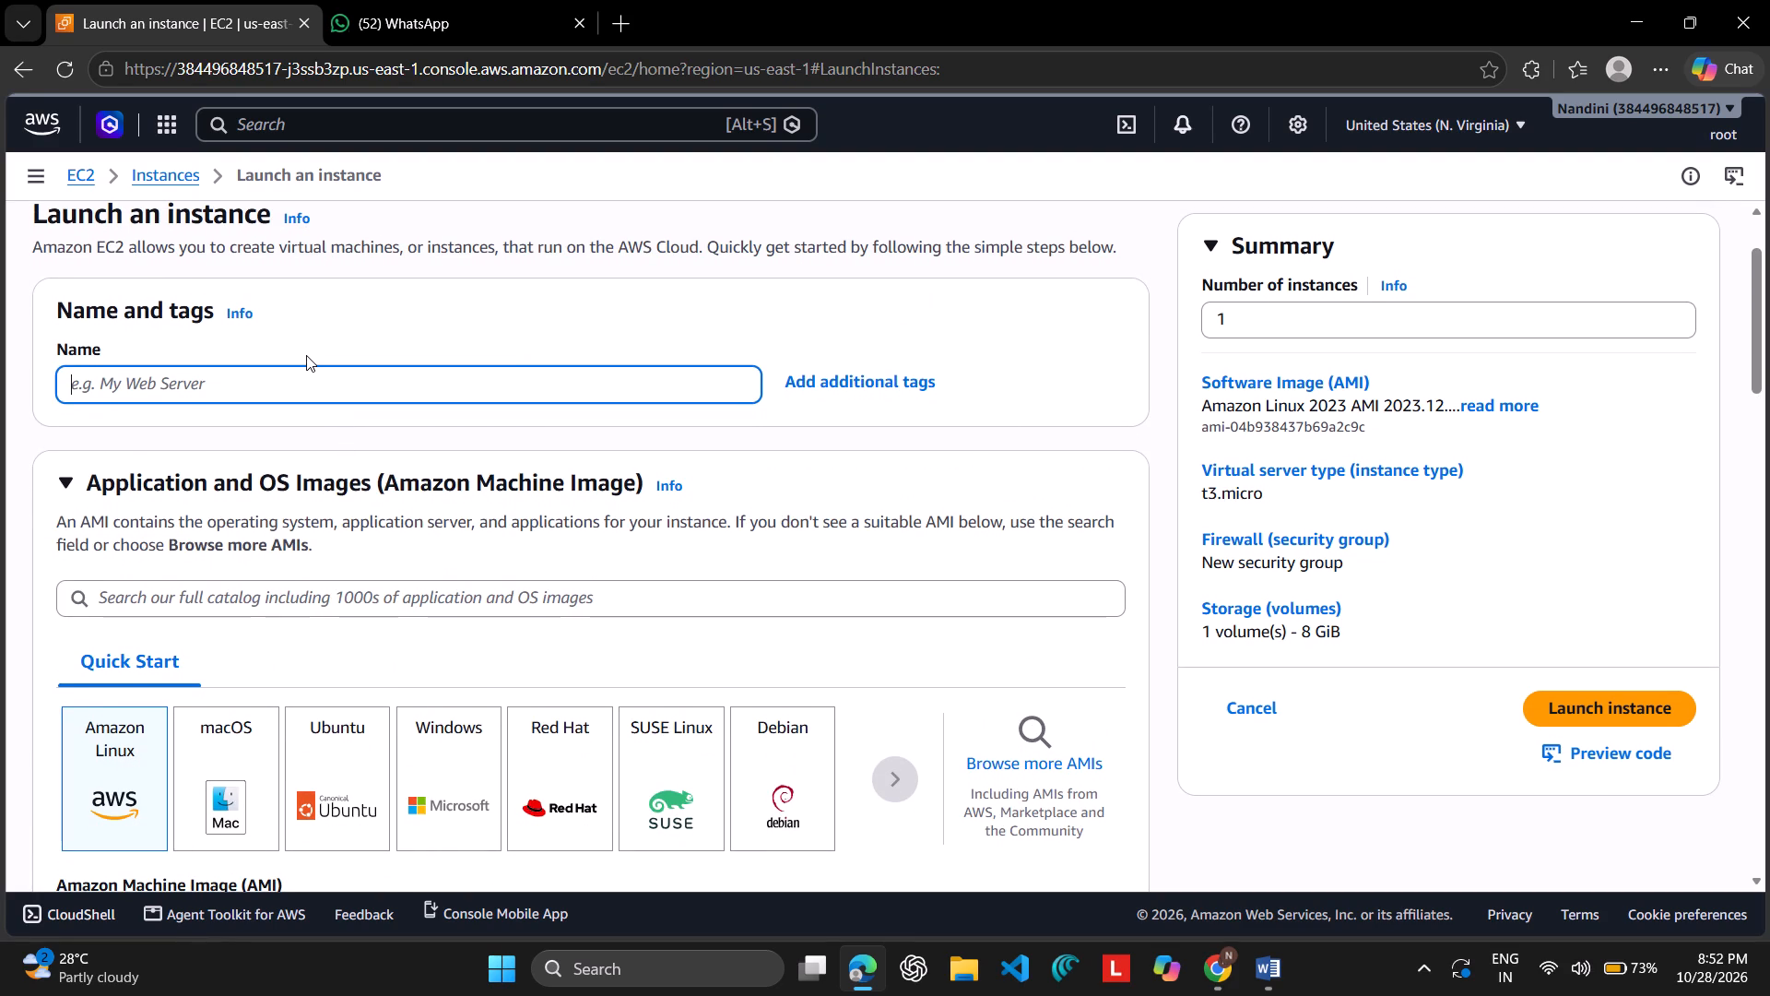
{"action": "key", "text": "alt+Tab"}
{"action": "key", "text": "alt+Tab"}
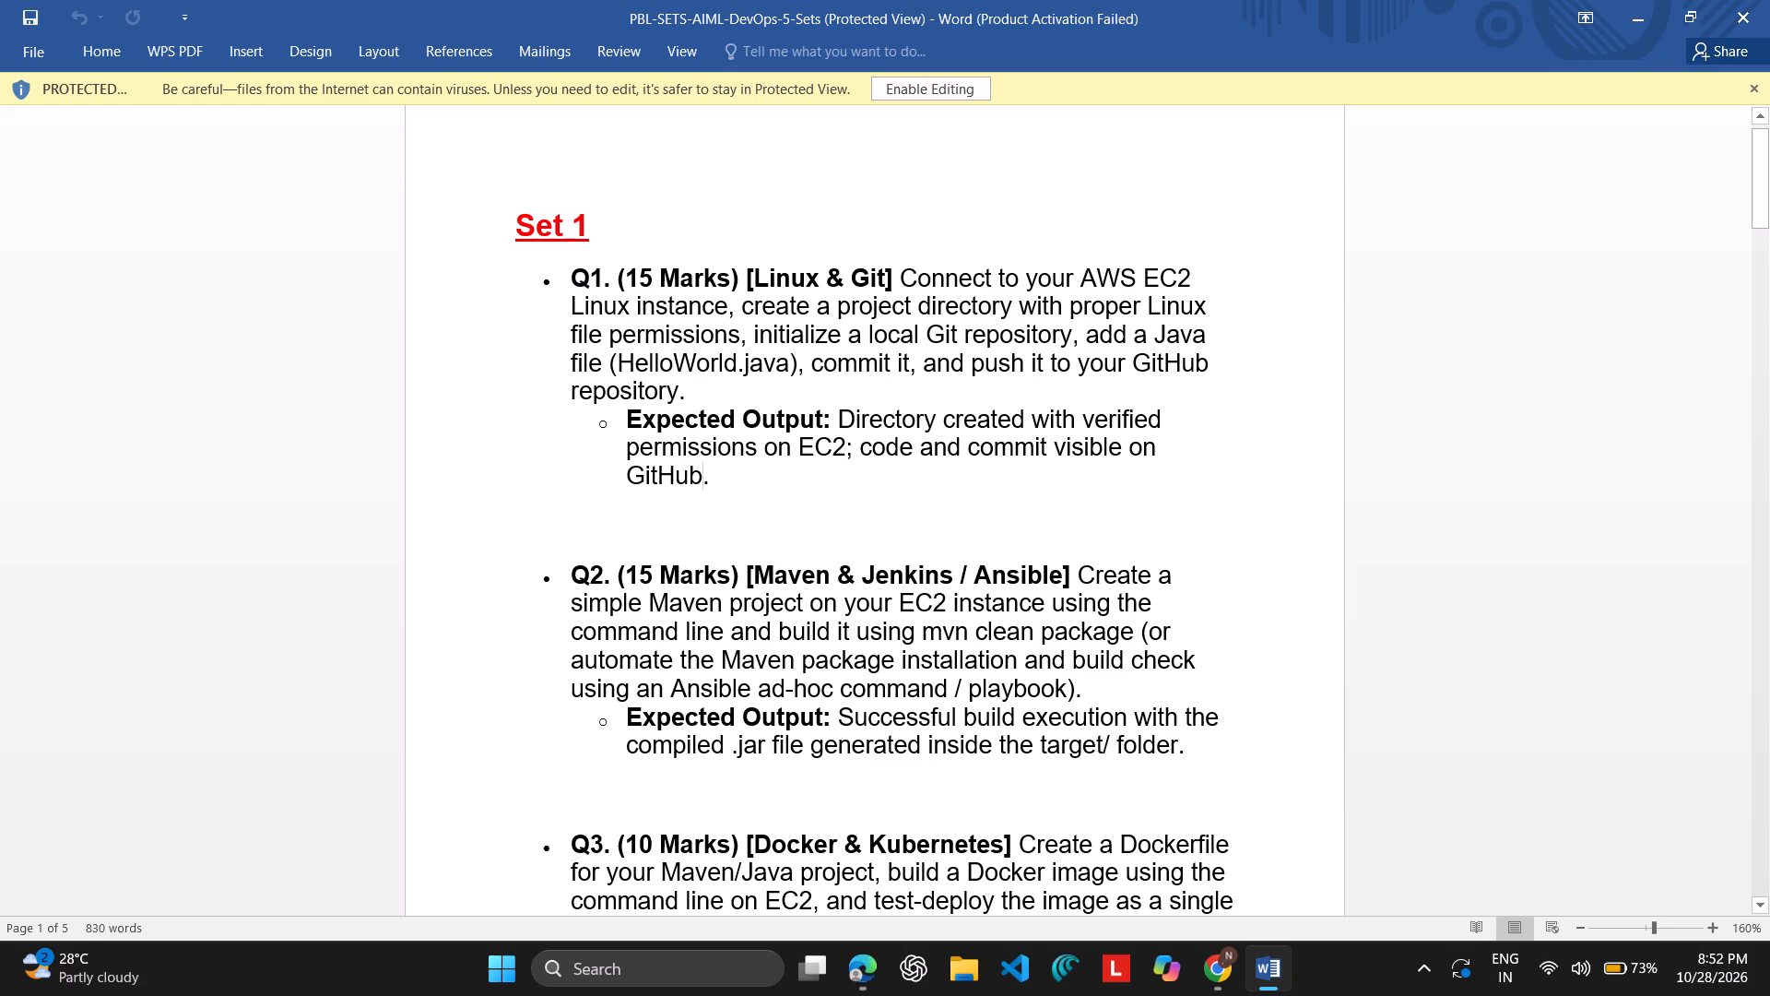
{"action": "key", "text": "alt+Tab"}
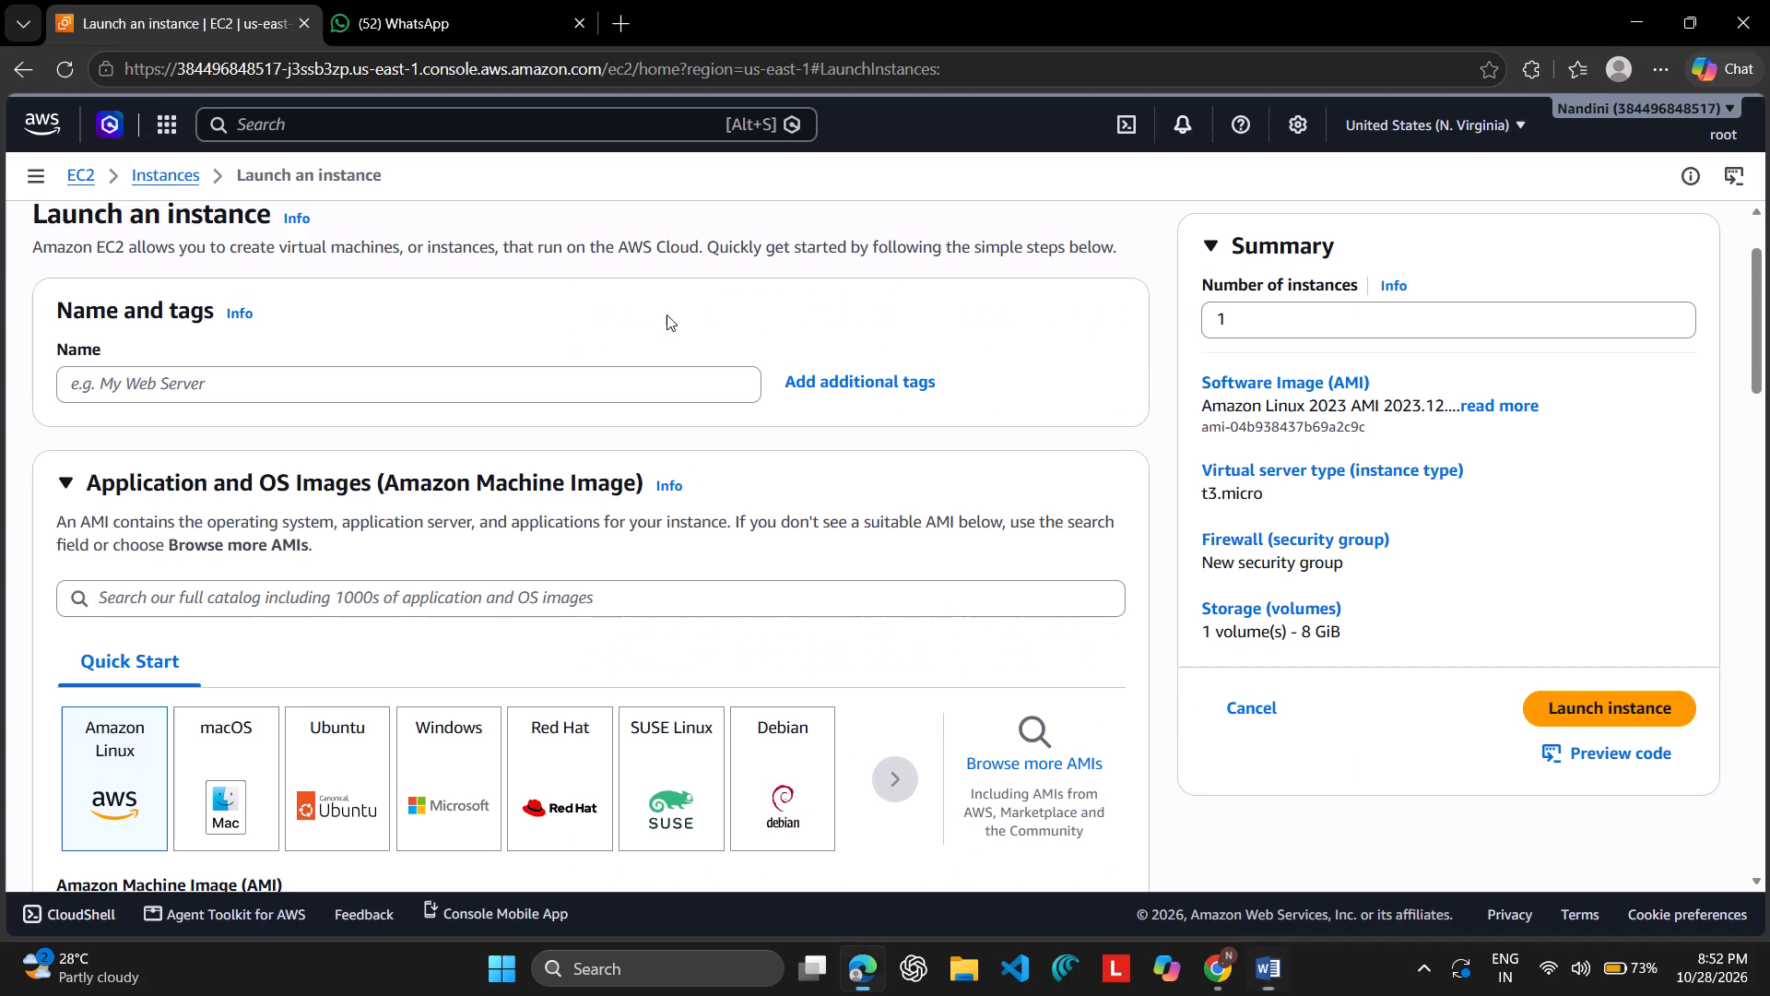
{"action": "type", "text": "hello"}
Choose Ubuntu as the operating system image for the instance, using Ubuntu Server 26.04 LTS.
{"action": "scroll", "coordinate": [431, 456], "scroll_direction": "down", "scroll_amount": 2}
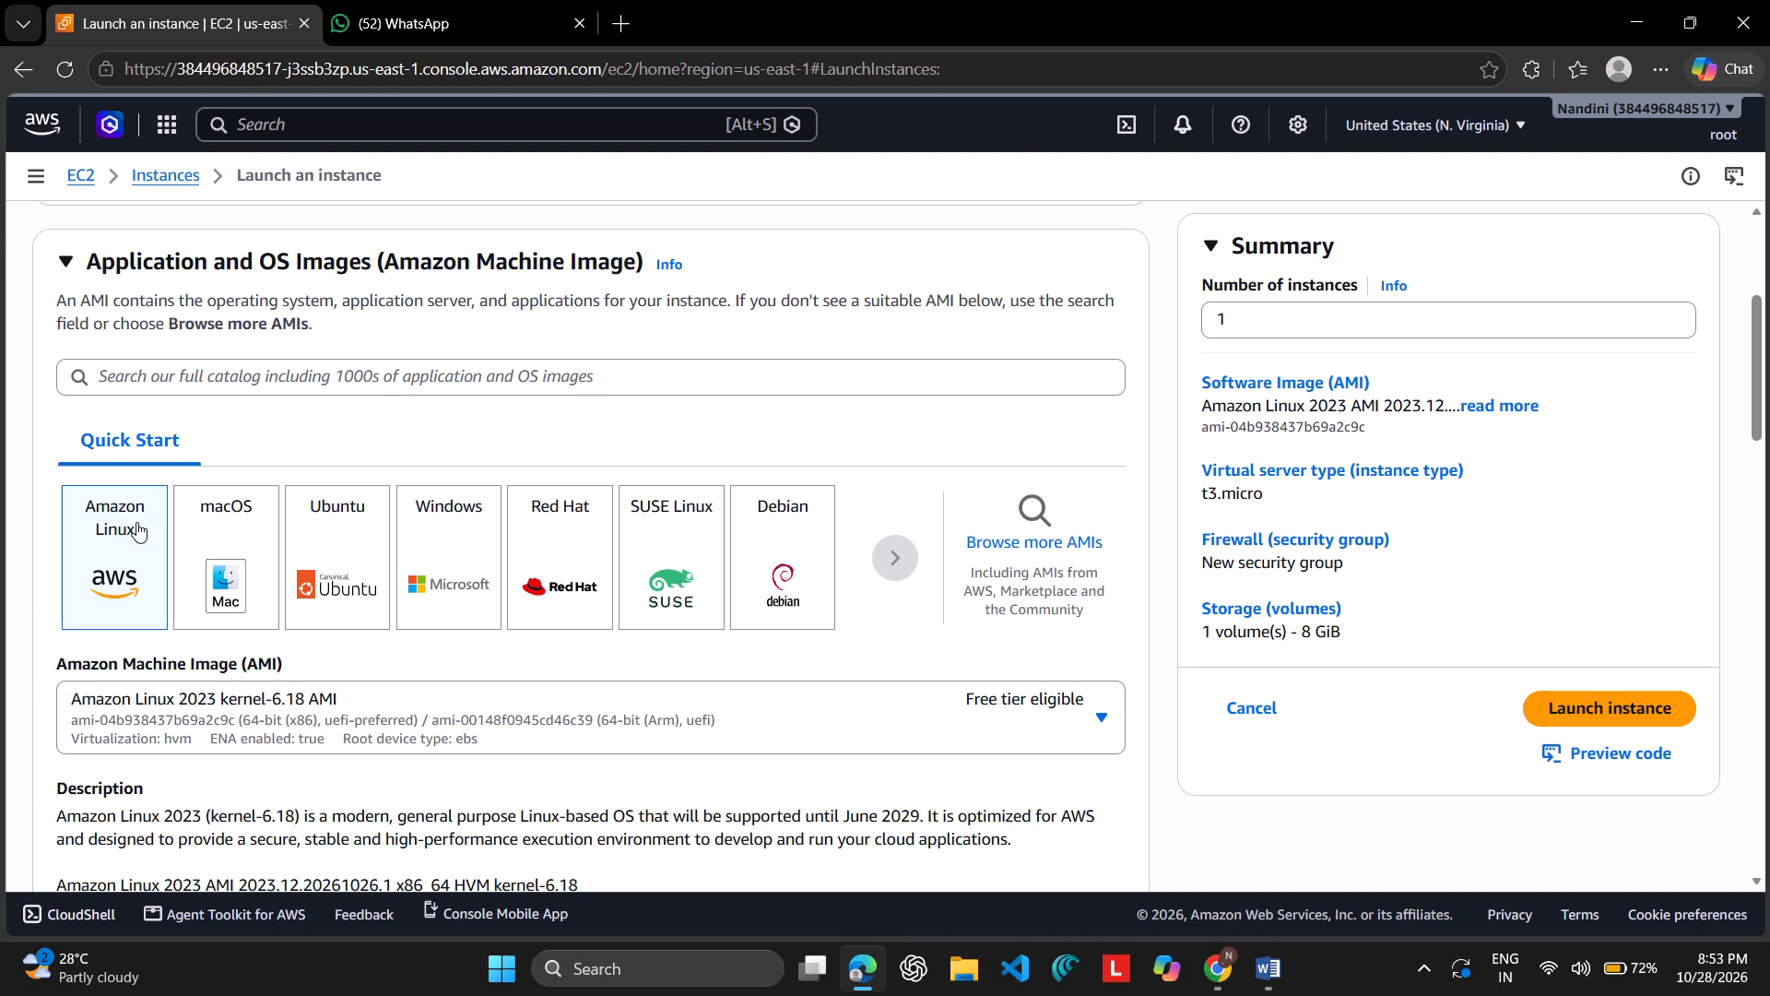
{"action": "scroll", "coordinate": [136, 522], "scroll_direction": "down", "scroll_amount": 3}
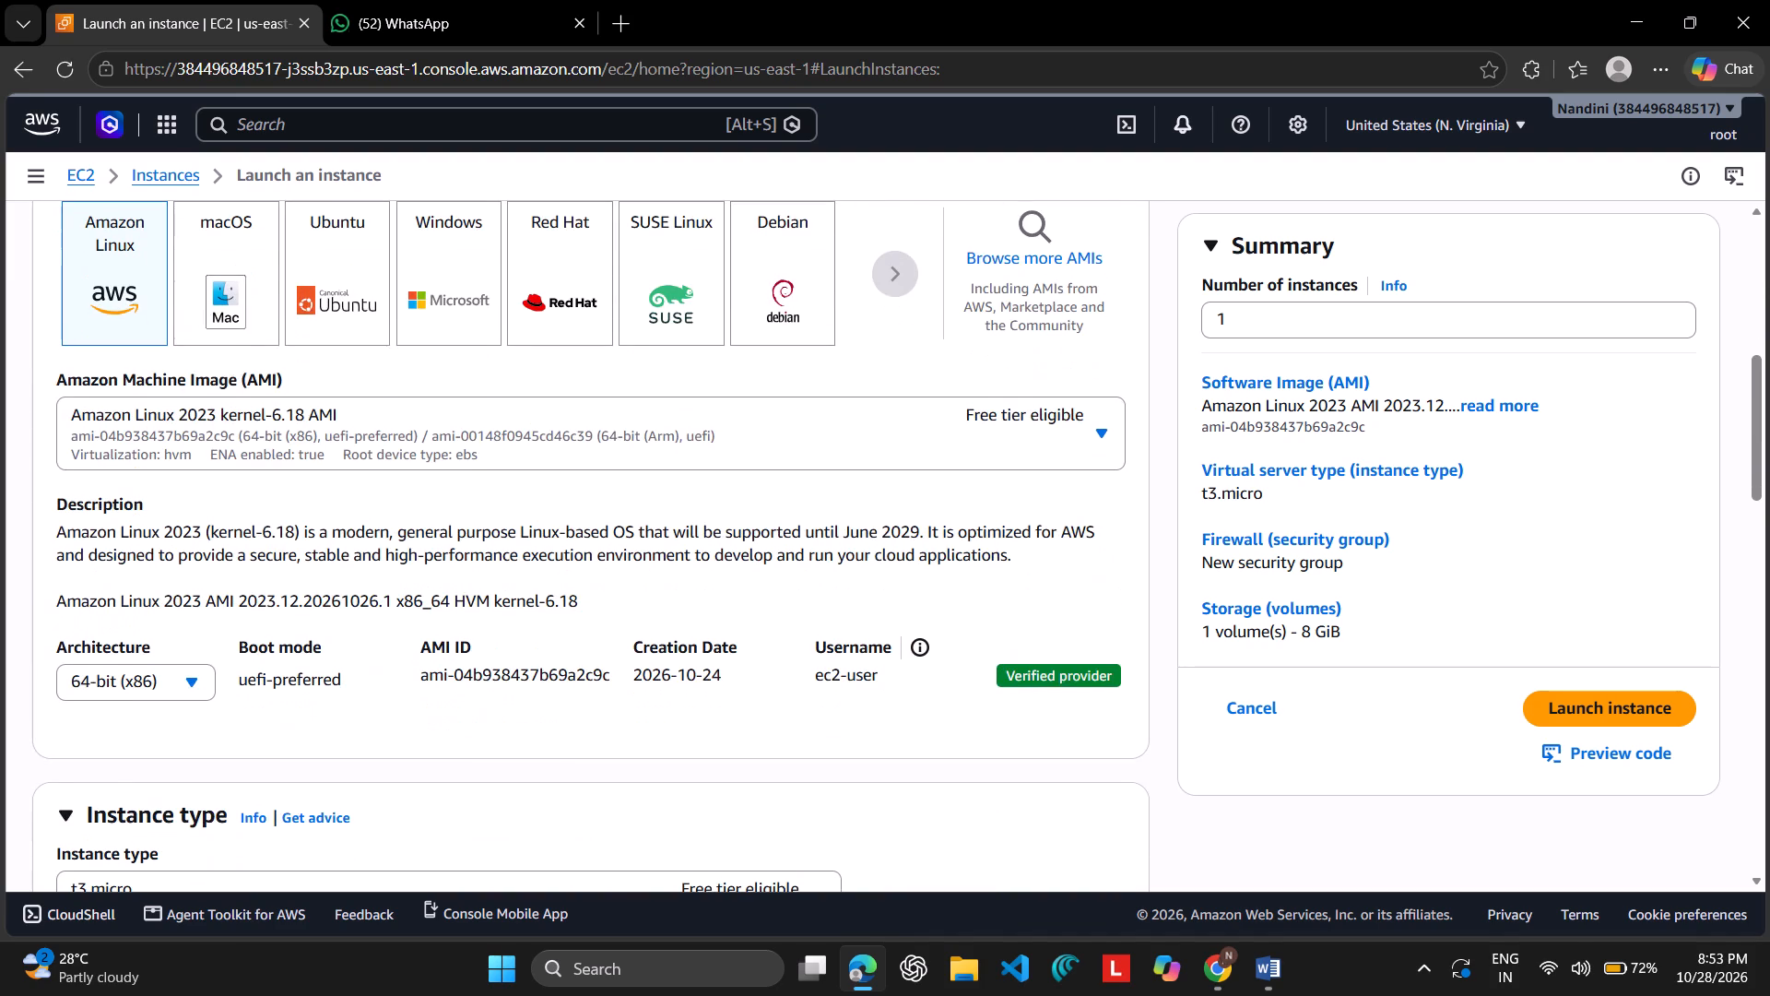
{"action": "scroll", "coordinate": [136, 522], "scroll_direction": "down", "scroll_amount": 3}
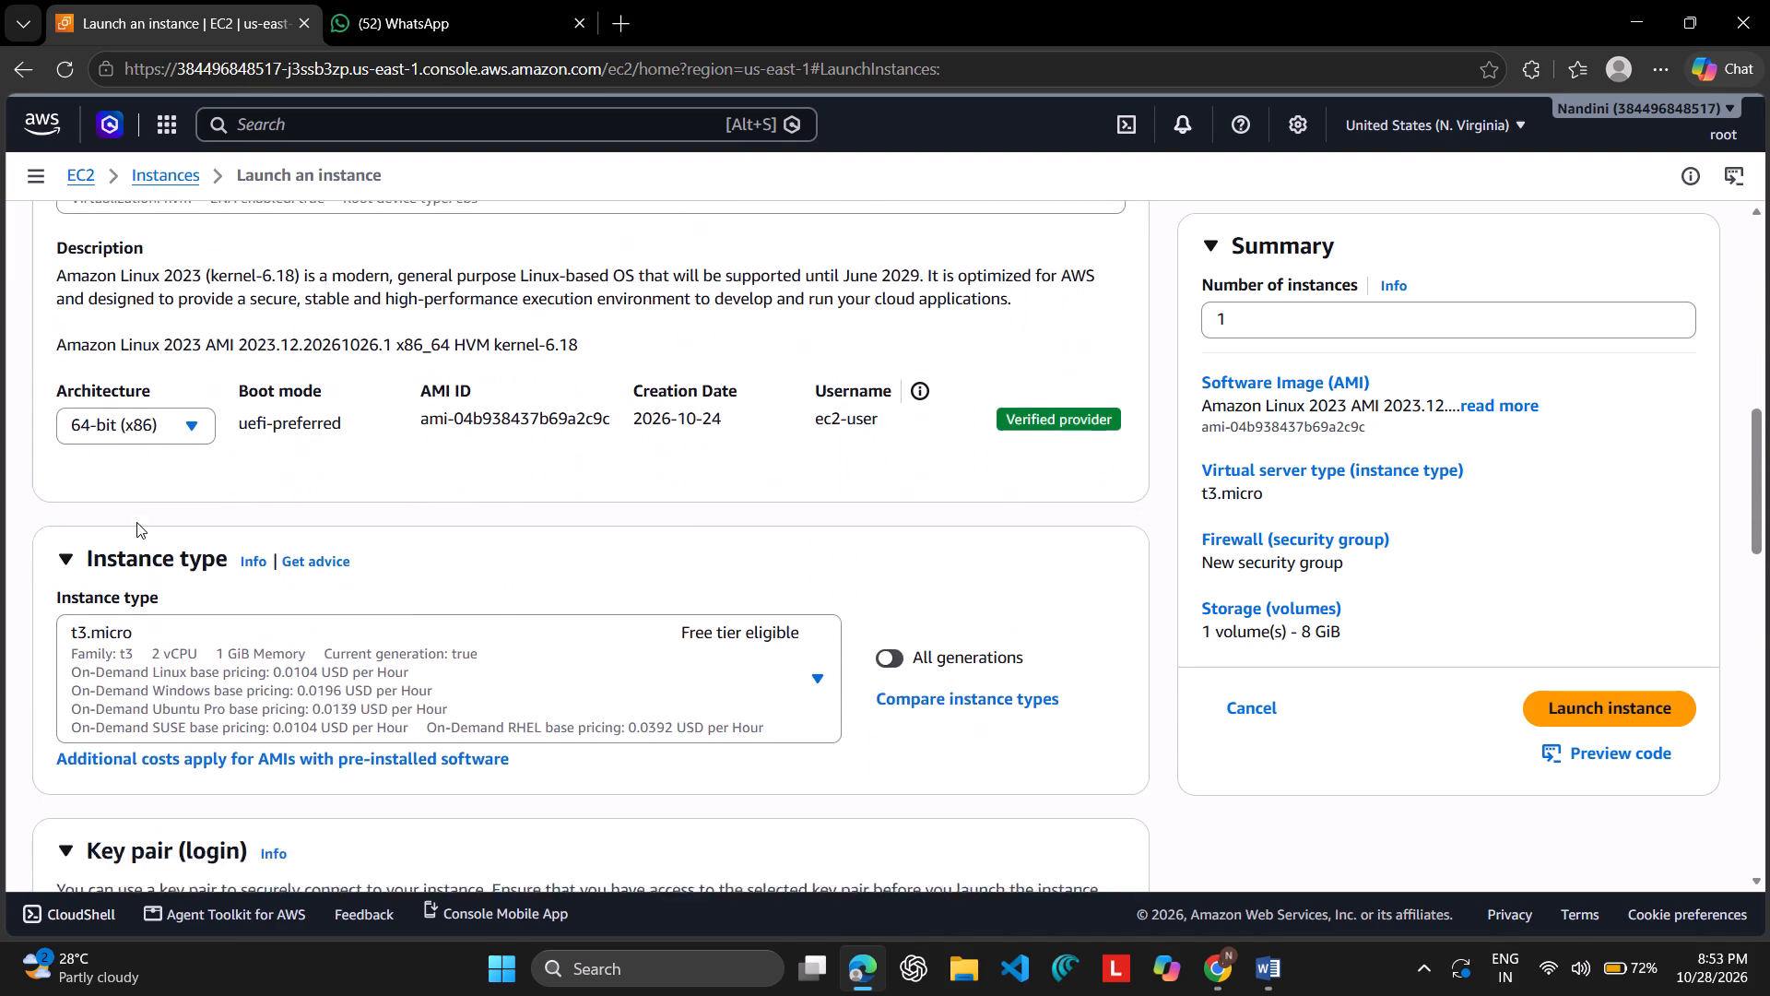
{"action": "scroll", "coordinate": [136, 522], "scroll_direction": "down", "scroll_amount": 2}
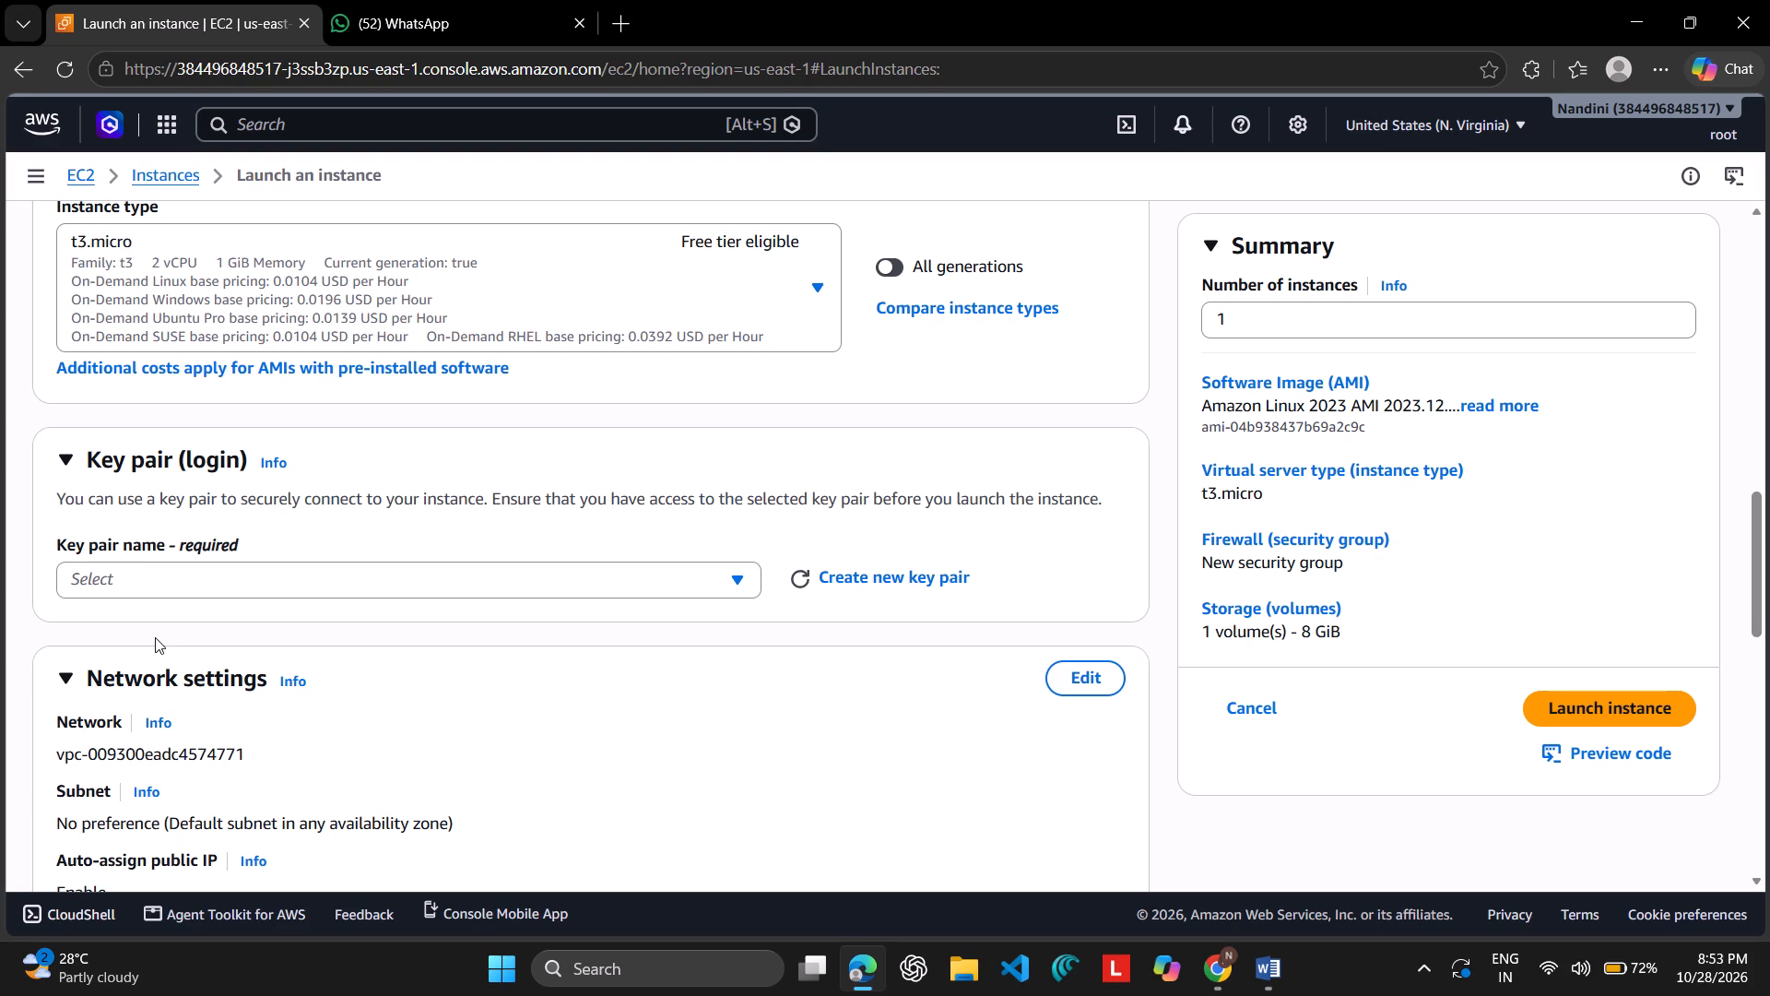
{"action": "scroll", "coordinate": [155, 637], "scroll_direction": "up", "scroll_amount": 8}
{"action": "scroll", "coordinate": [155, 637], "scroll_direction": "down", "scroll_amount": 3}
{"action": "scroll", "coordinate": [155, 637], "scroll_direction": "up", "scroll_amount": 1}
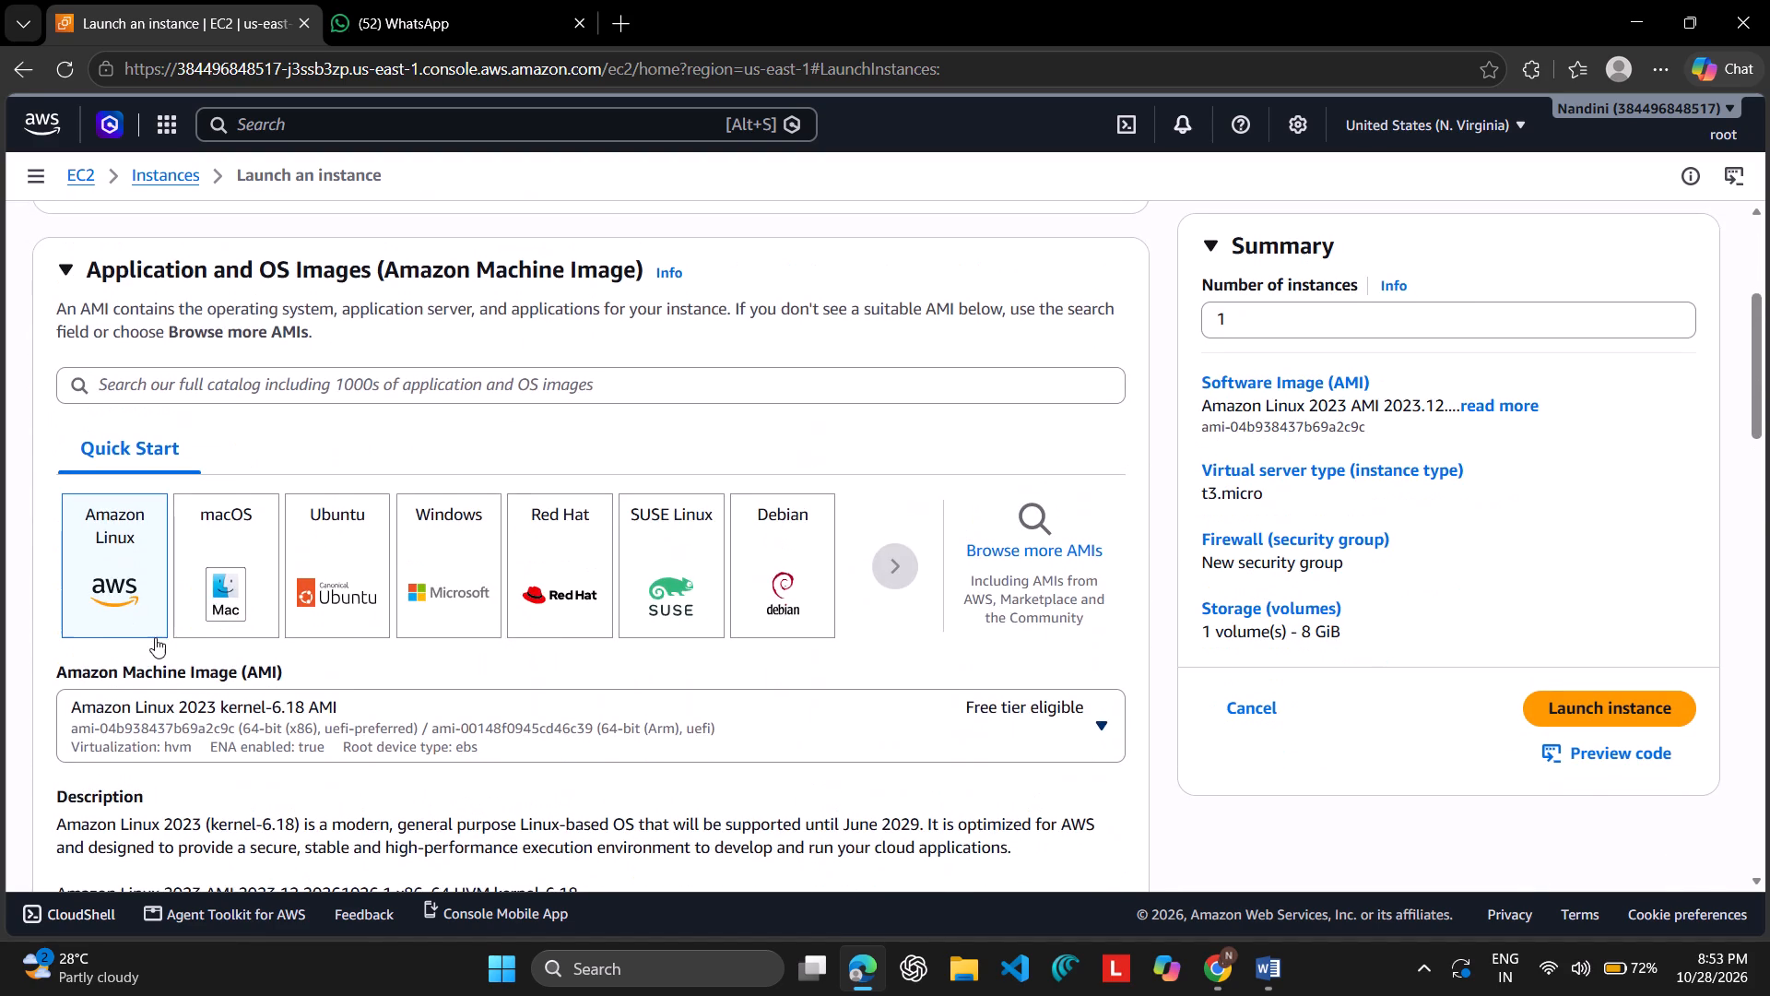
{"action": "left_click", "coordinate": [360, 552]}
{"action": "left_click", "coordinate": [360, 552]}
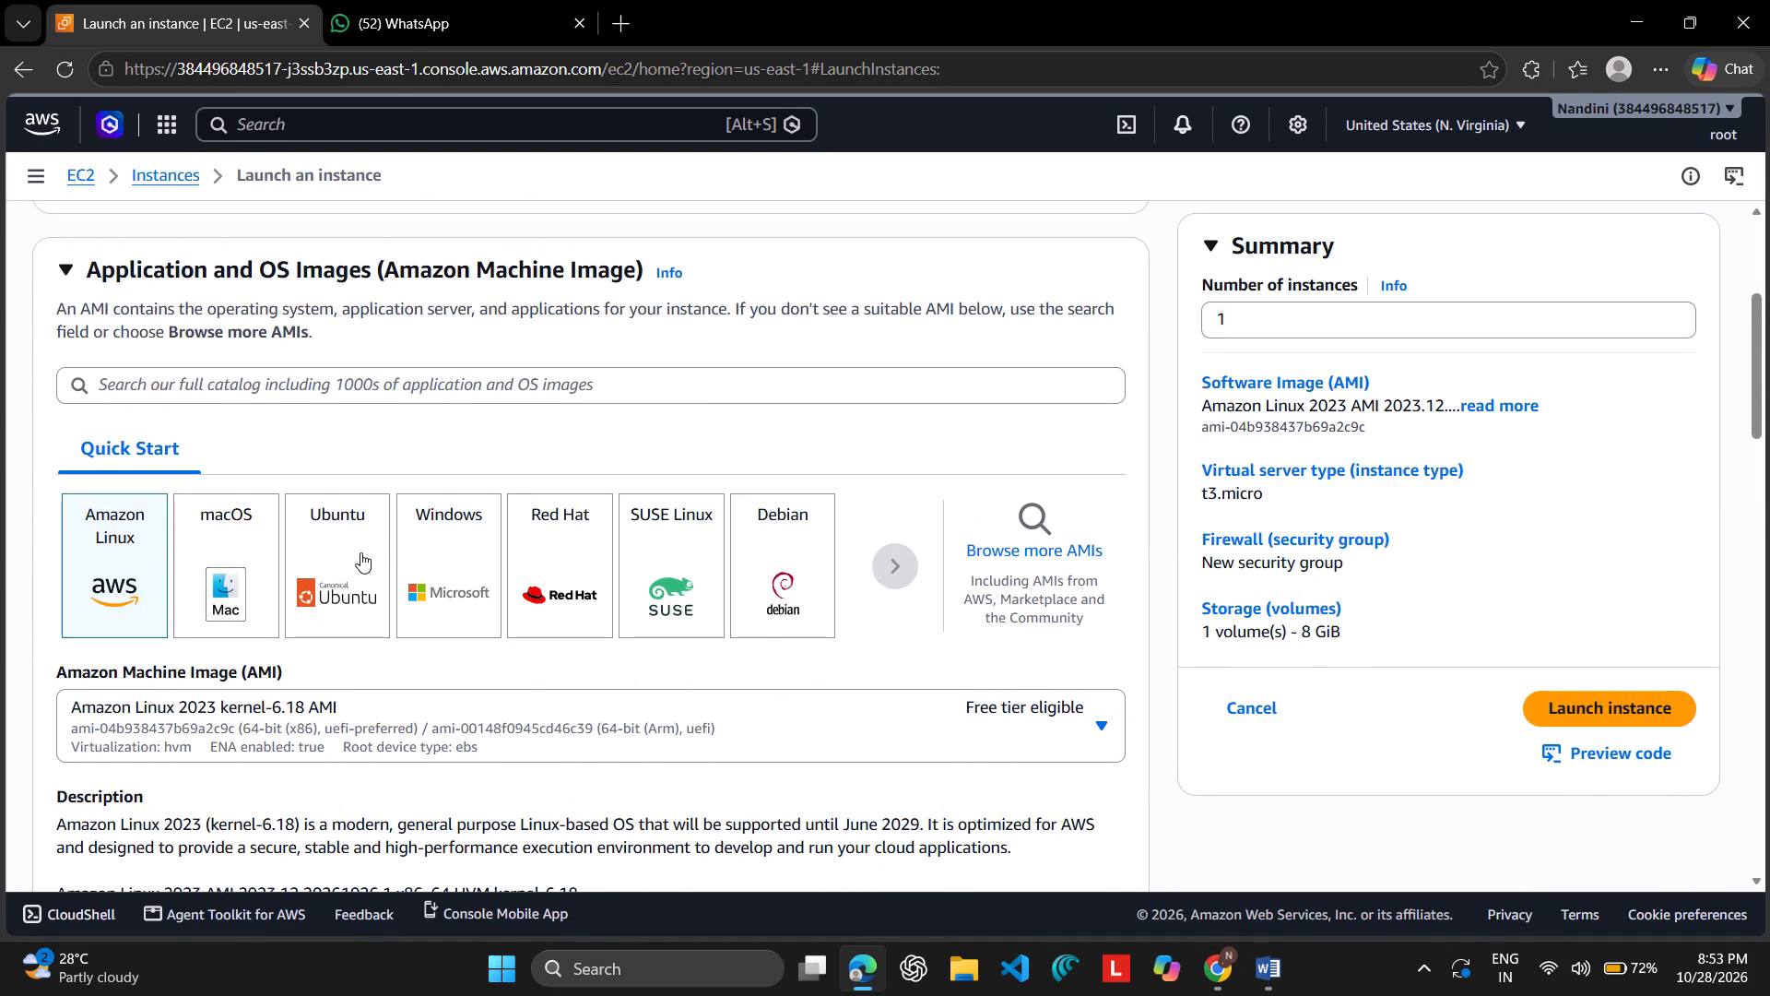
{"action": "left_click_drag", "start_coordinate": [360, 552], "coordinate": [341, 542]}
{"action": "left_click", "coordinate": [331, 576]}
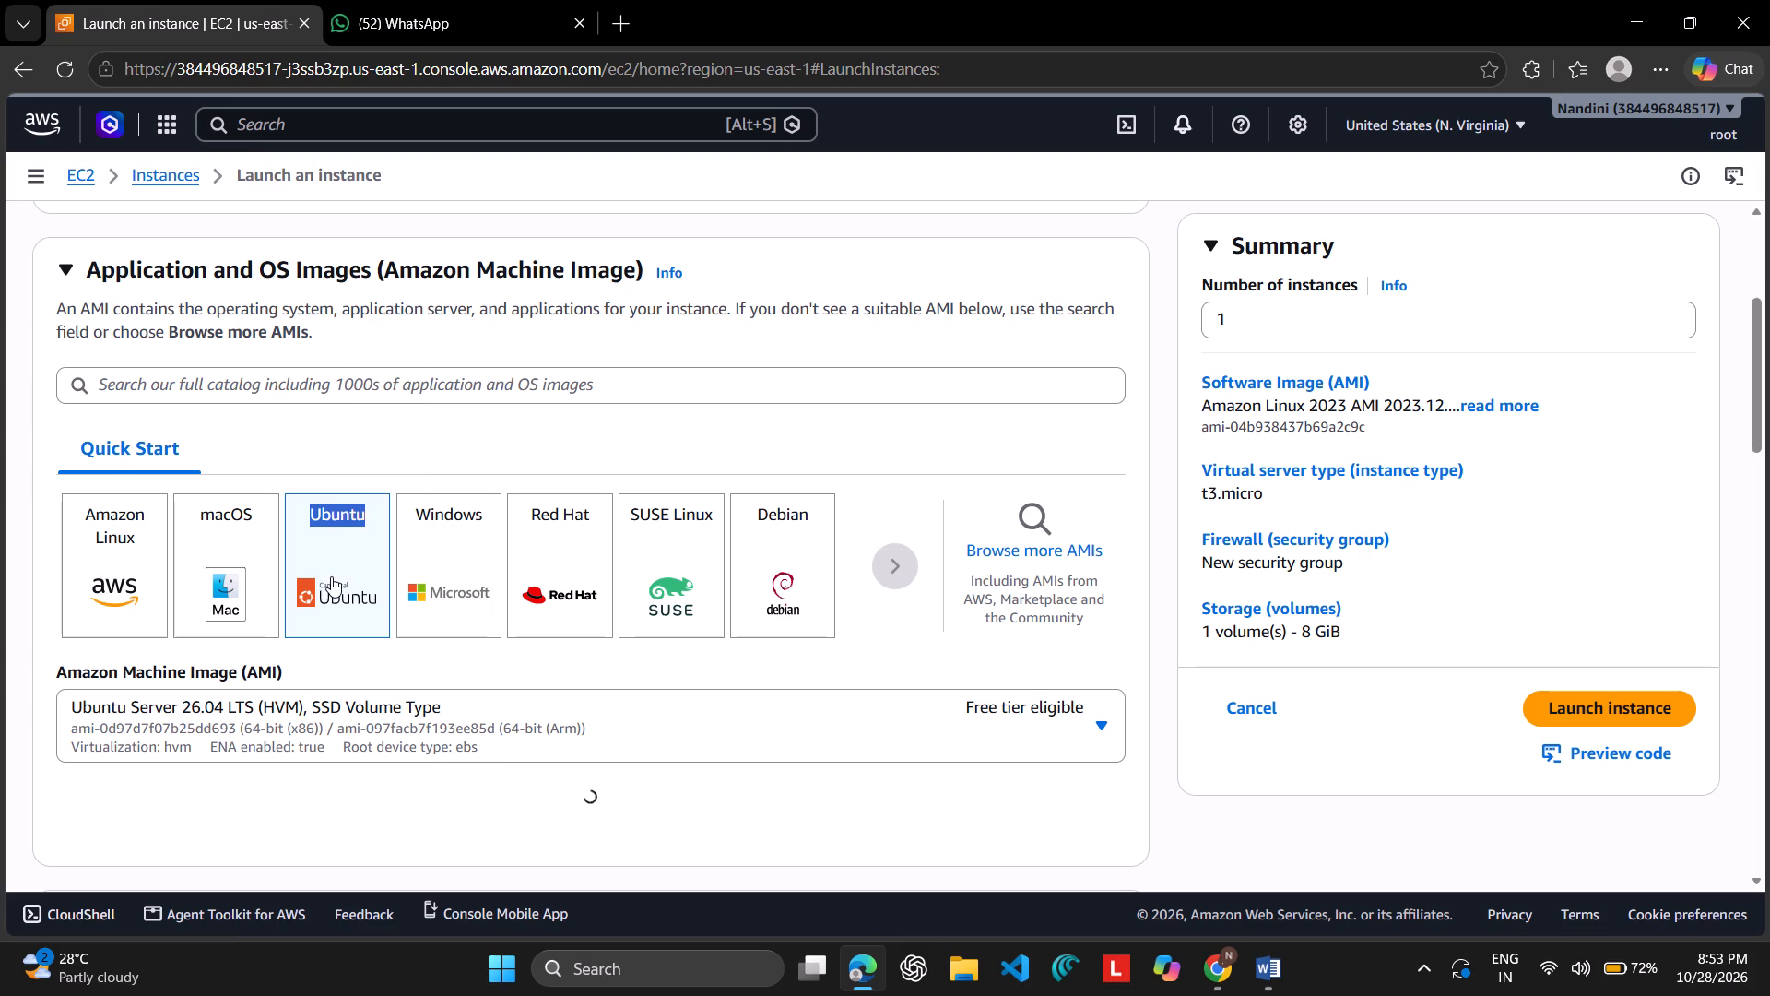
{"action": "left_click", "coordinate": [358, 458]}
Review the launch form's key pair, network, firewall and storage settings for the Ubuntu instance.
{"action": "scroll", "coordinate": [358, 458], "scroll_direction": "down", "scroll_amount": 1}
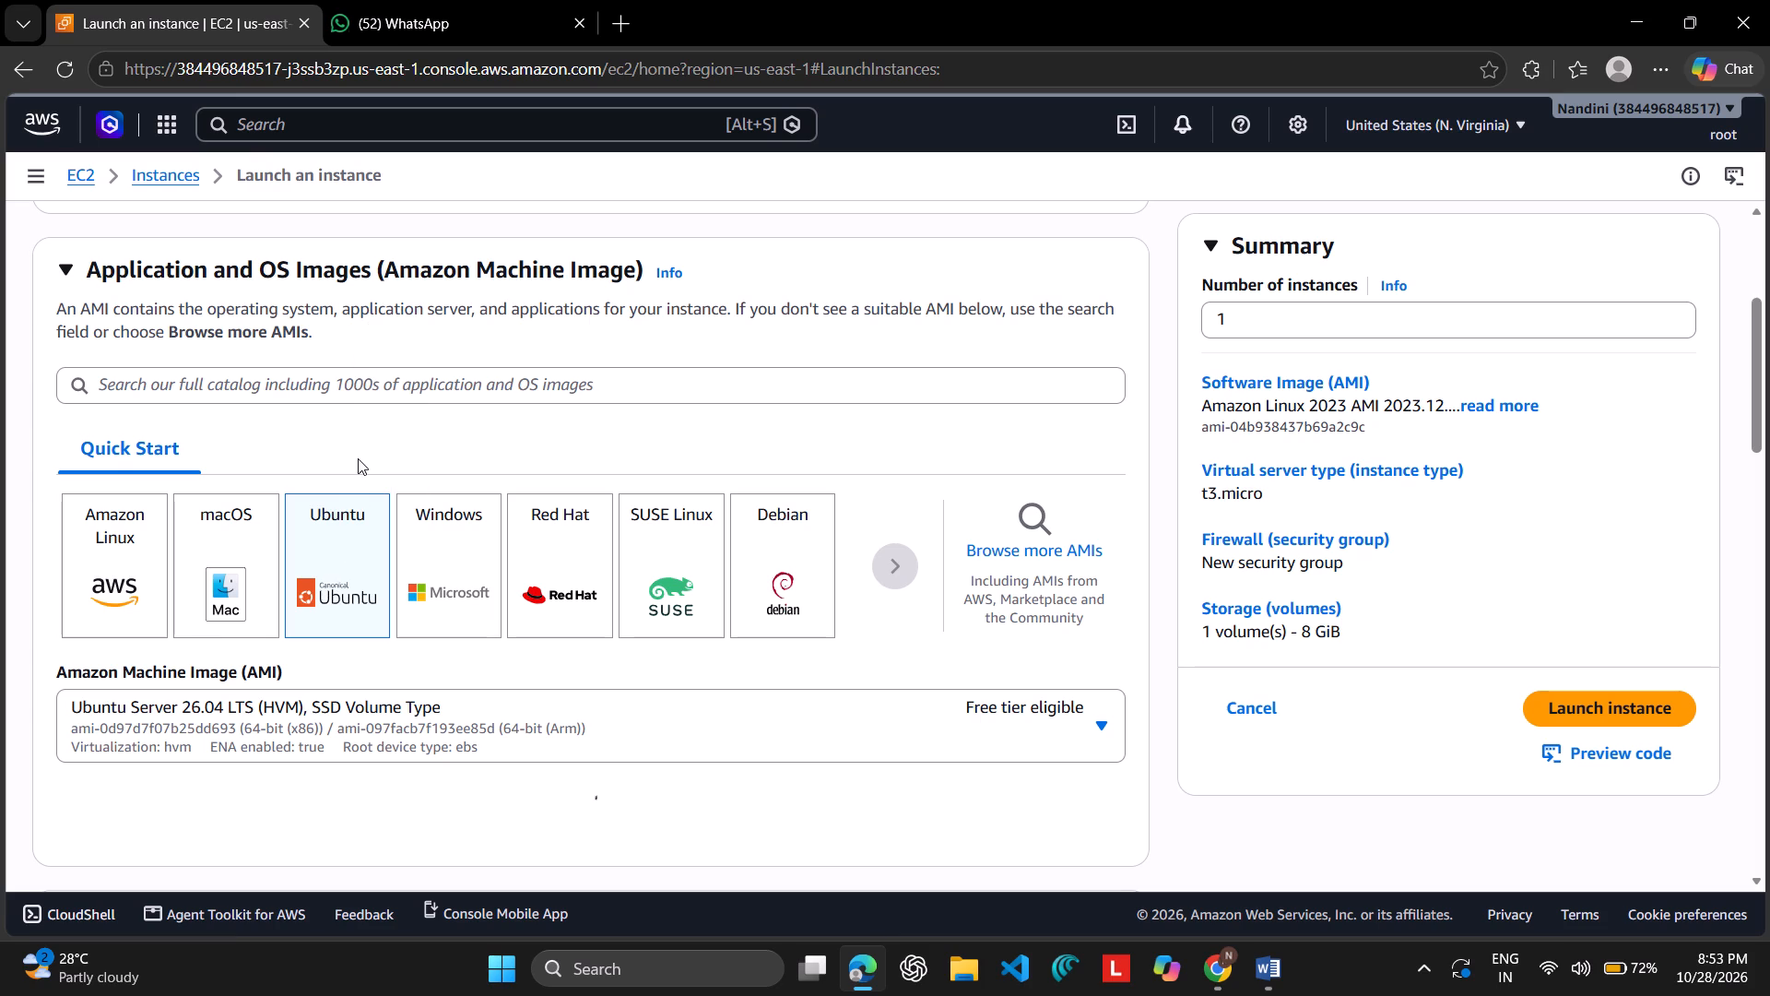
{"action": "scroll", "coordinate": [358, 458], "scroll_direction": "down", "scroll_amount": 1}
{"action": "scroll", "coordinate": [422, 836], "scroll_direction": "down", "scroll_amount": 7}
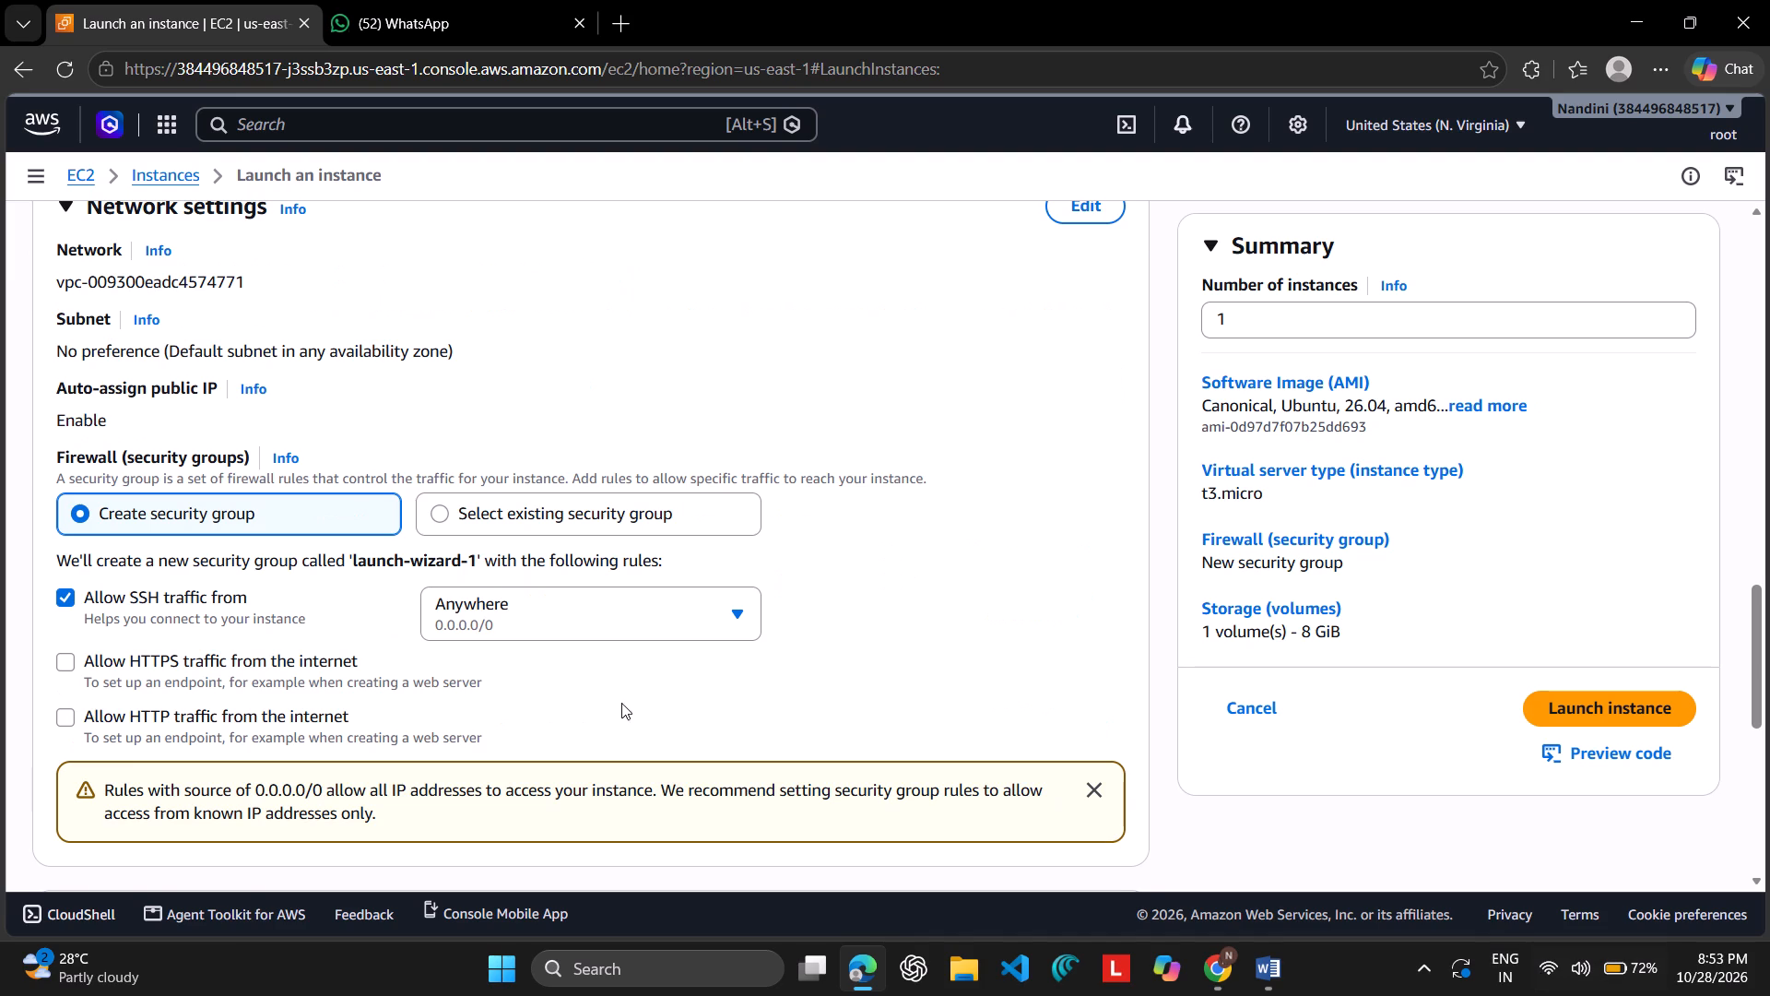
{"action": "scroll", "coordinate": [621, 703], "scroll_direction": "down", "scroll_amount": 1}
{"action": "scroll", "coordinate": [621, 703], "scroll_direction": "up", "scroll_amount": 4}
{"action": "scroll", "coordinate": [621, 703], "scroll_direction": "down", "scroll_amount": 1}
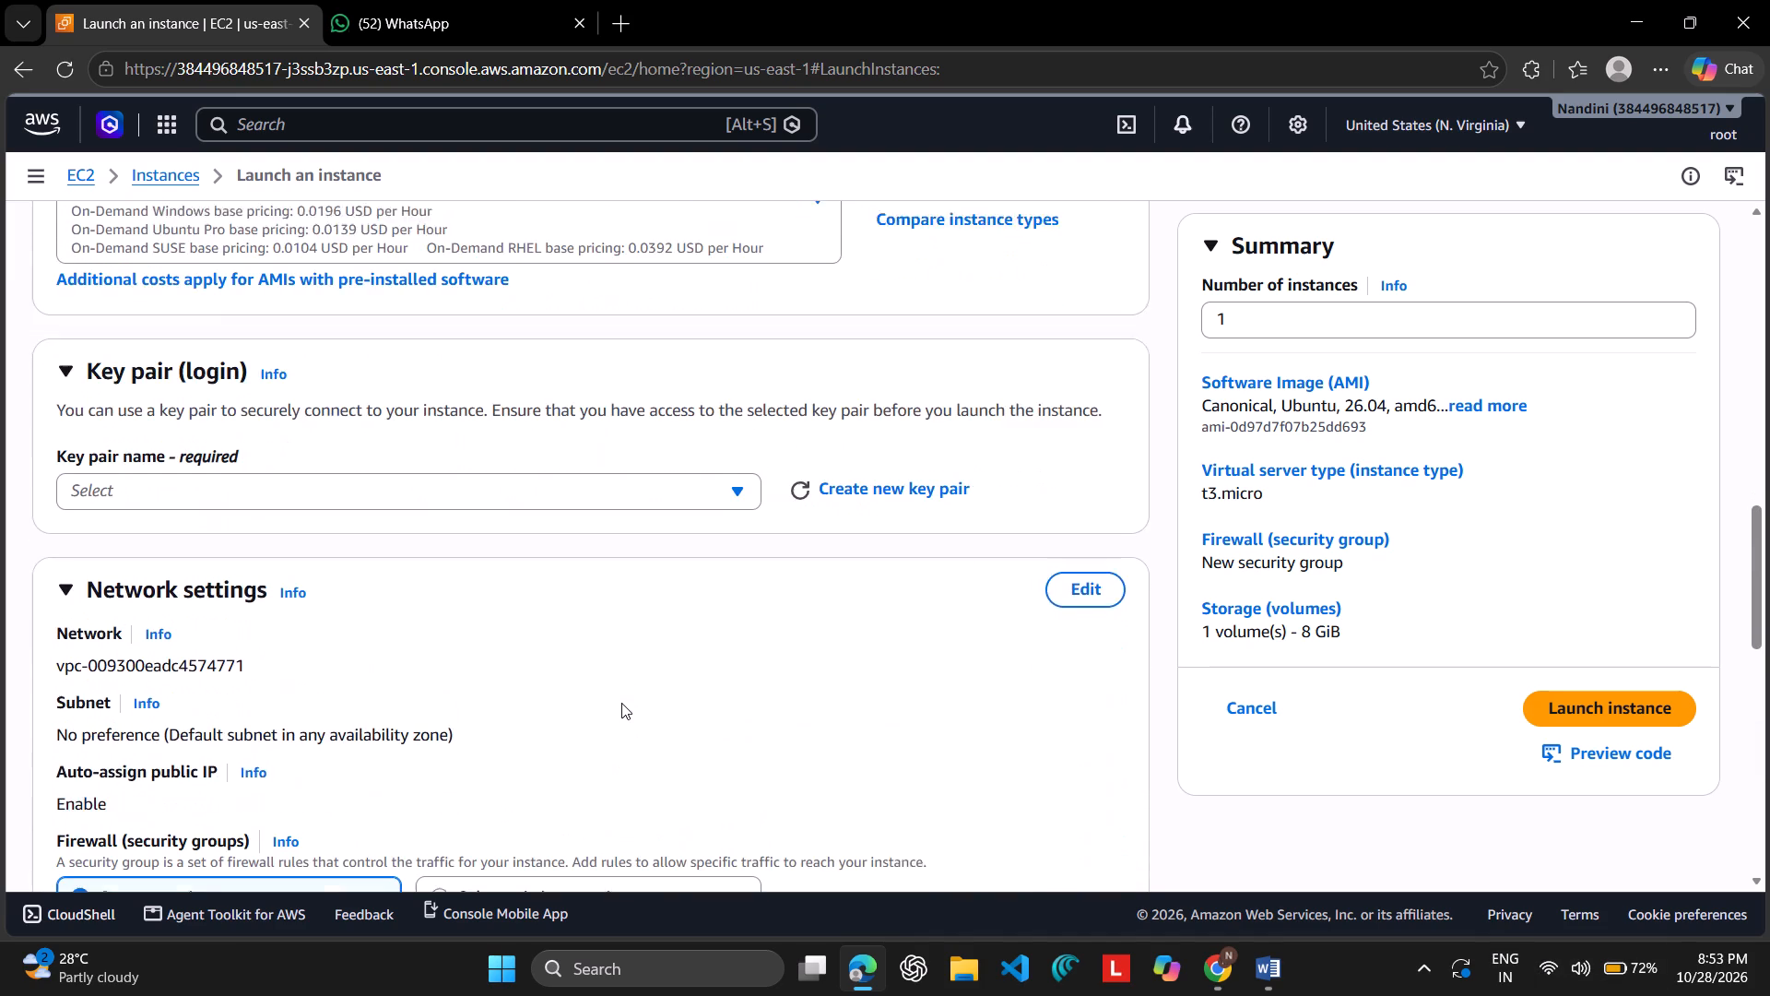
{"action": "scroll", "coordinate": [621, 703], "scroll_direction": "down", "scroll_amount": 4}
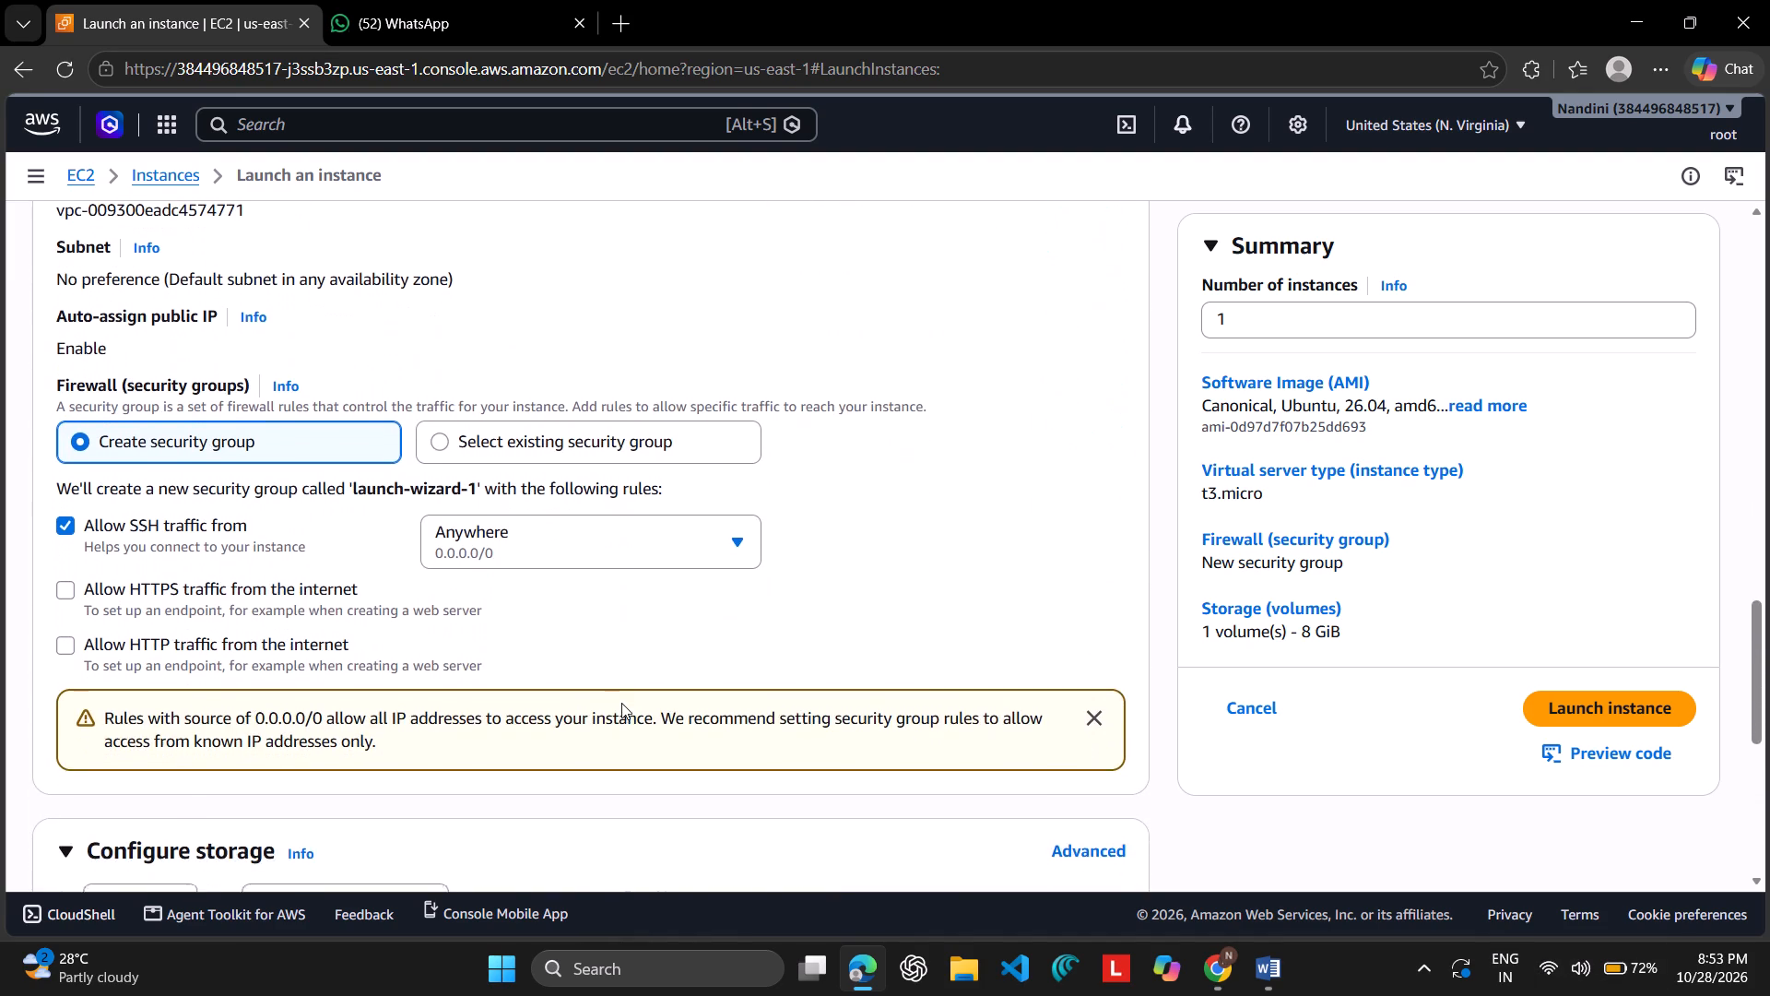
{"action": "scroll", "coordinate": [621, 703], "scroll_direction": "down", "scroll_amount": 6}
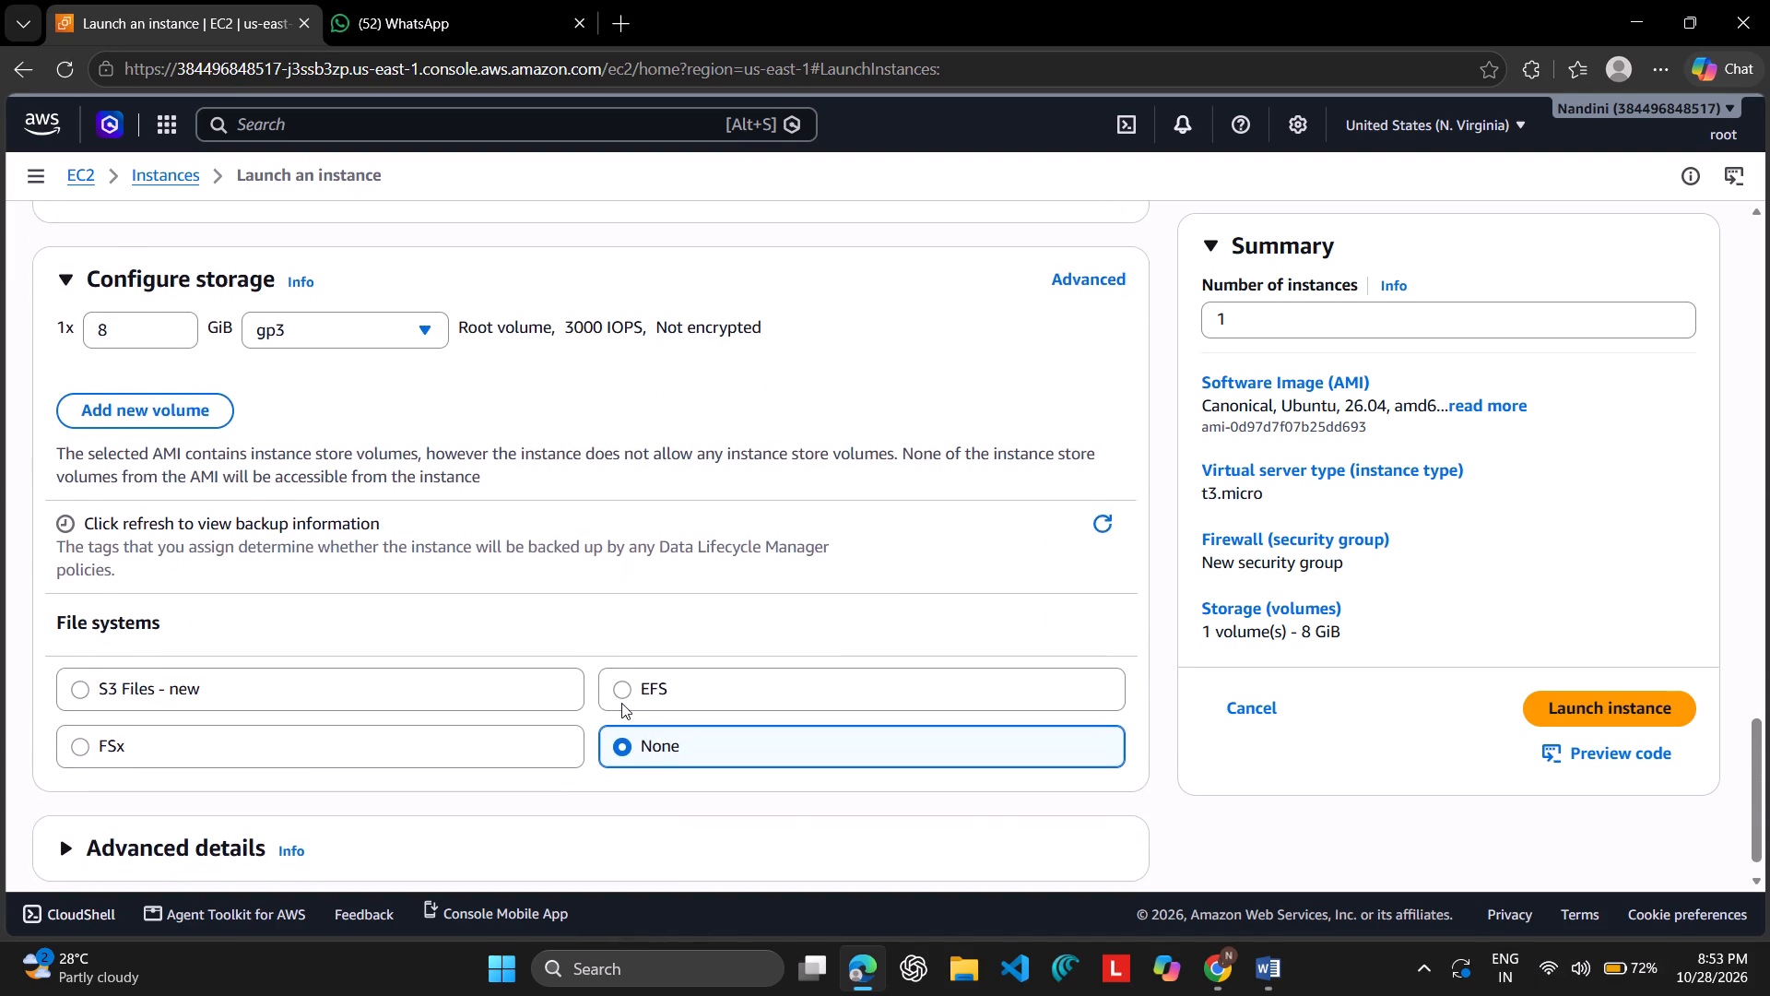
{"action": "scroll", "coordinate": [621, 703], "scroll_direction": "down", "scroll_amount": 3}
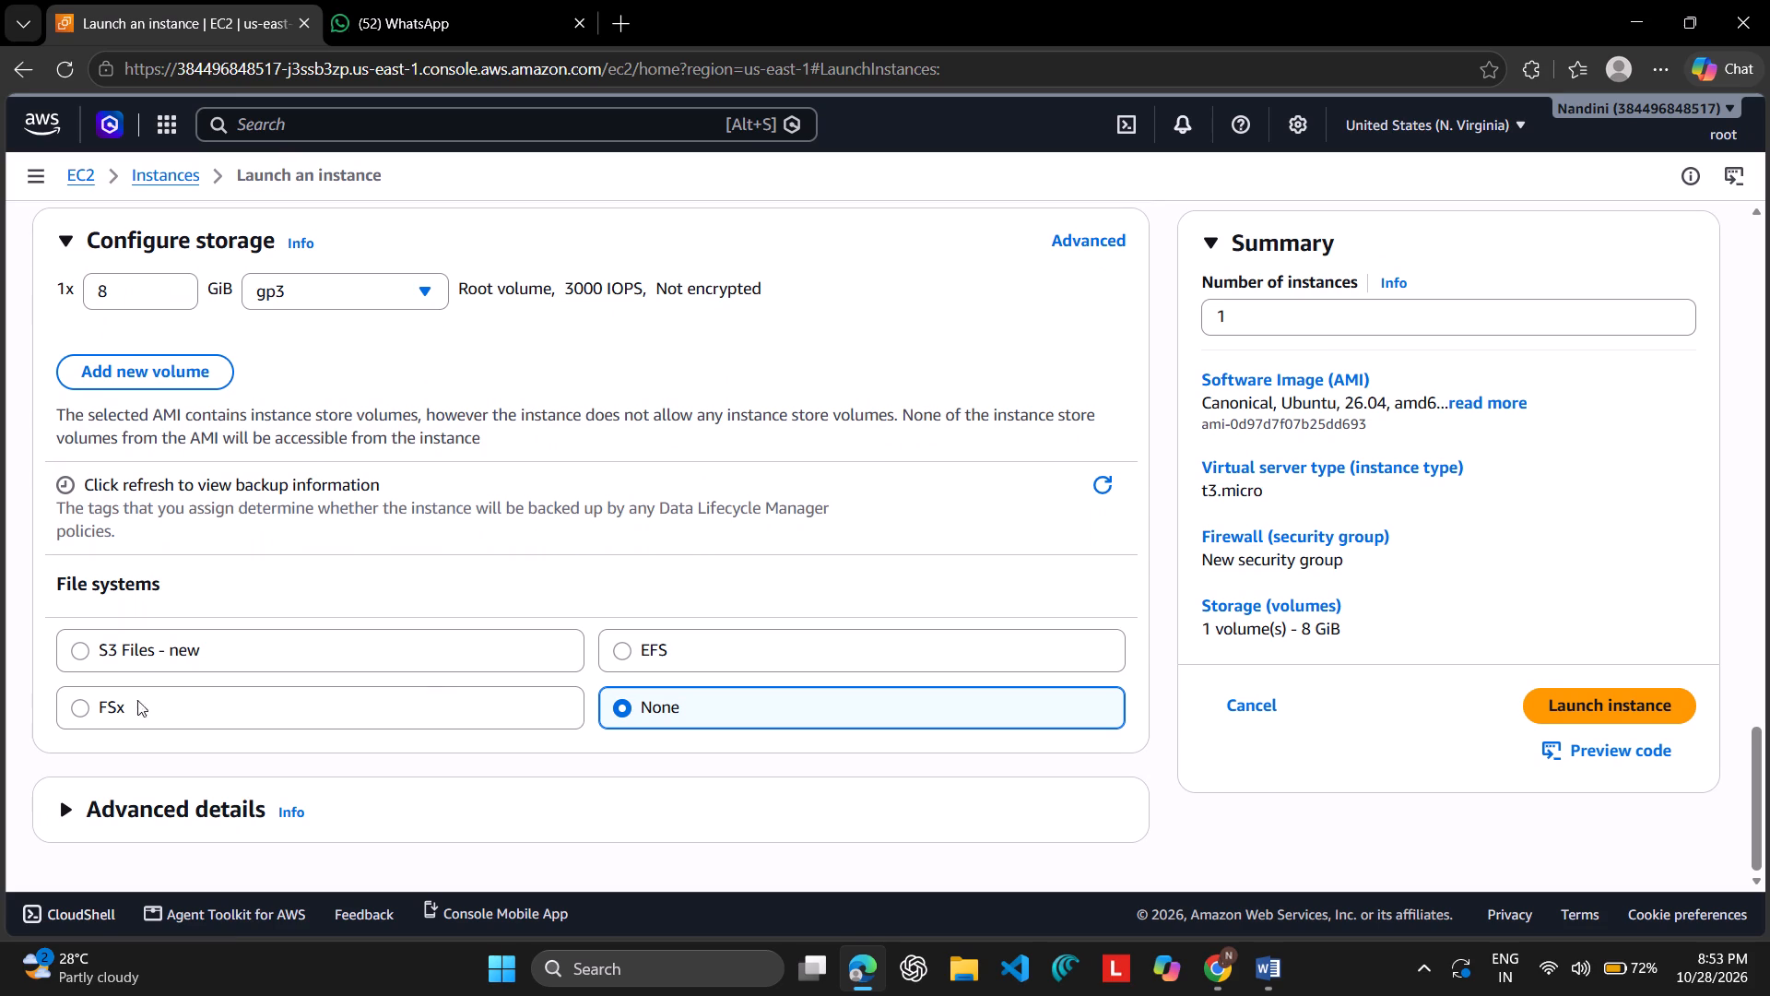
{"action": "scroll", "coordinate": [313, 627], "scroll_direction": "up", "scroll_amount": 5}
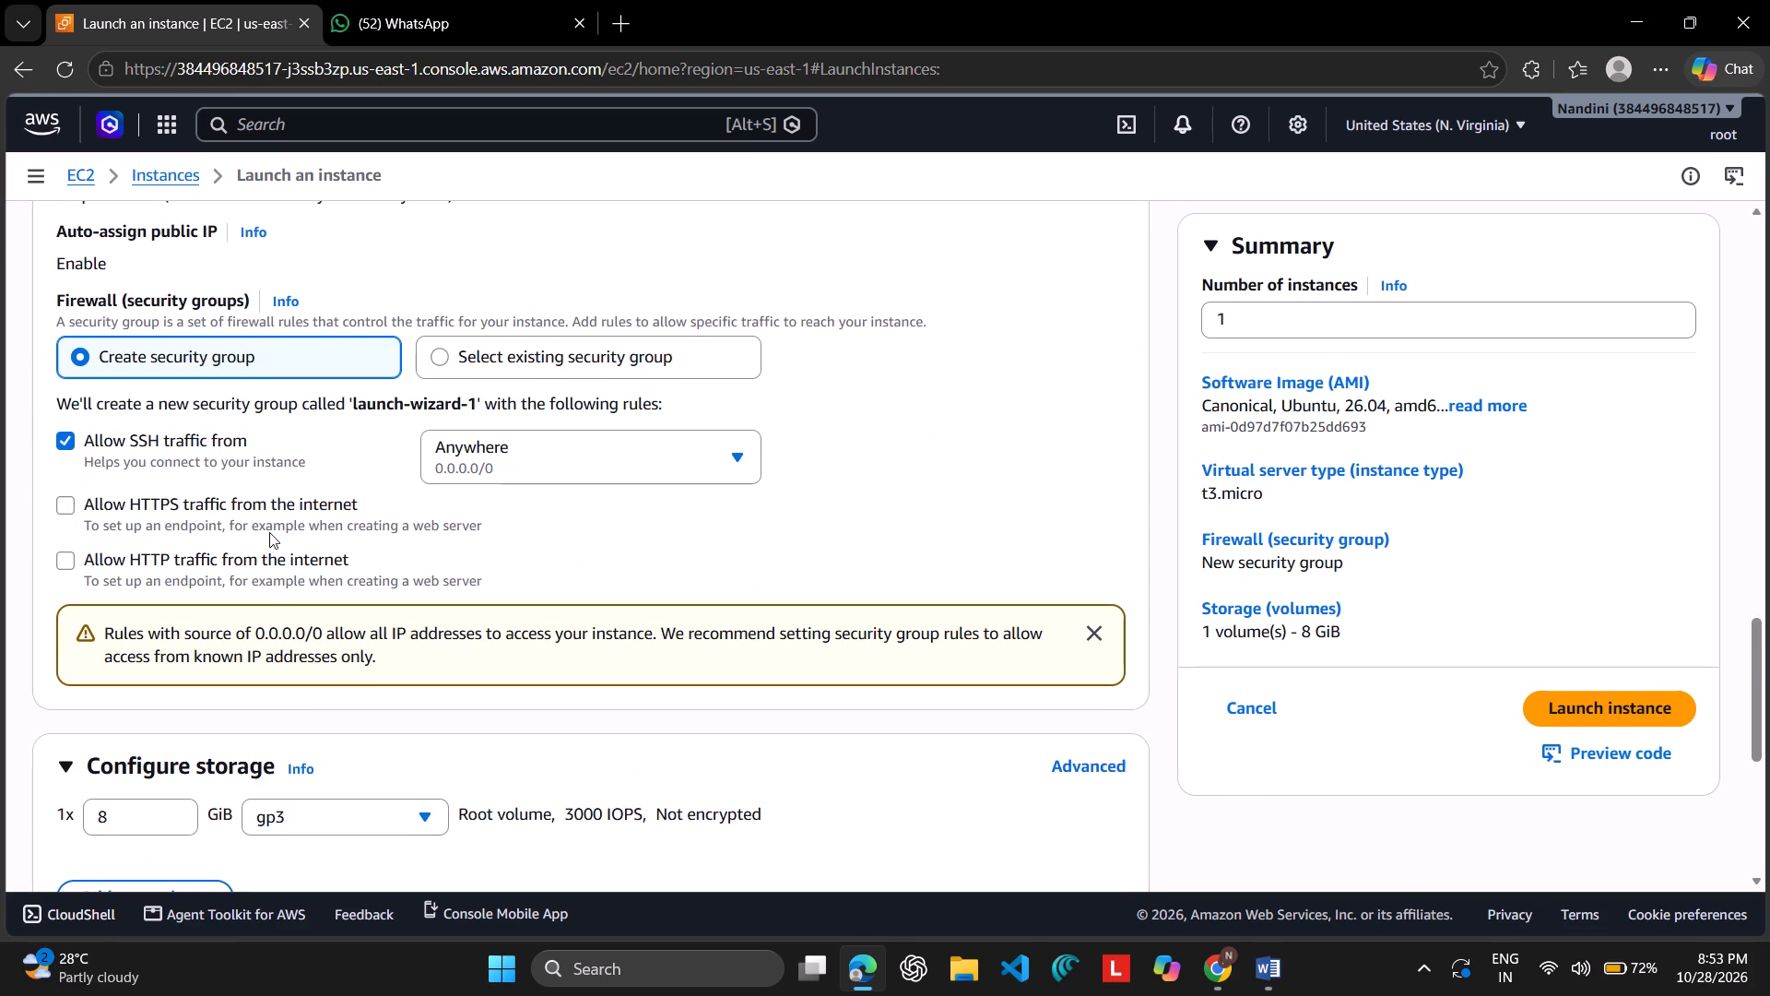
{"action": "scroll", "coordinate": [298, 558], "scroll_direction": "up", "scroll_amount": 1}
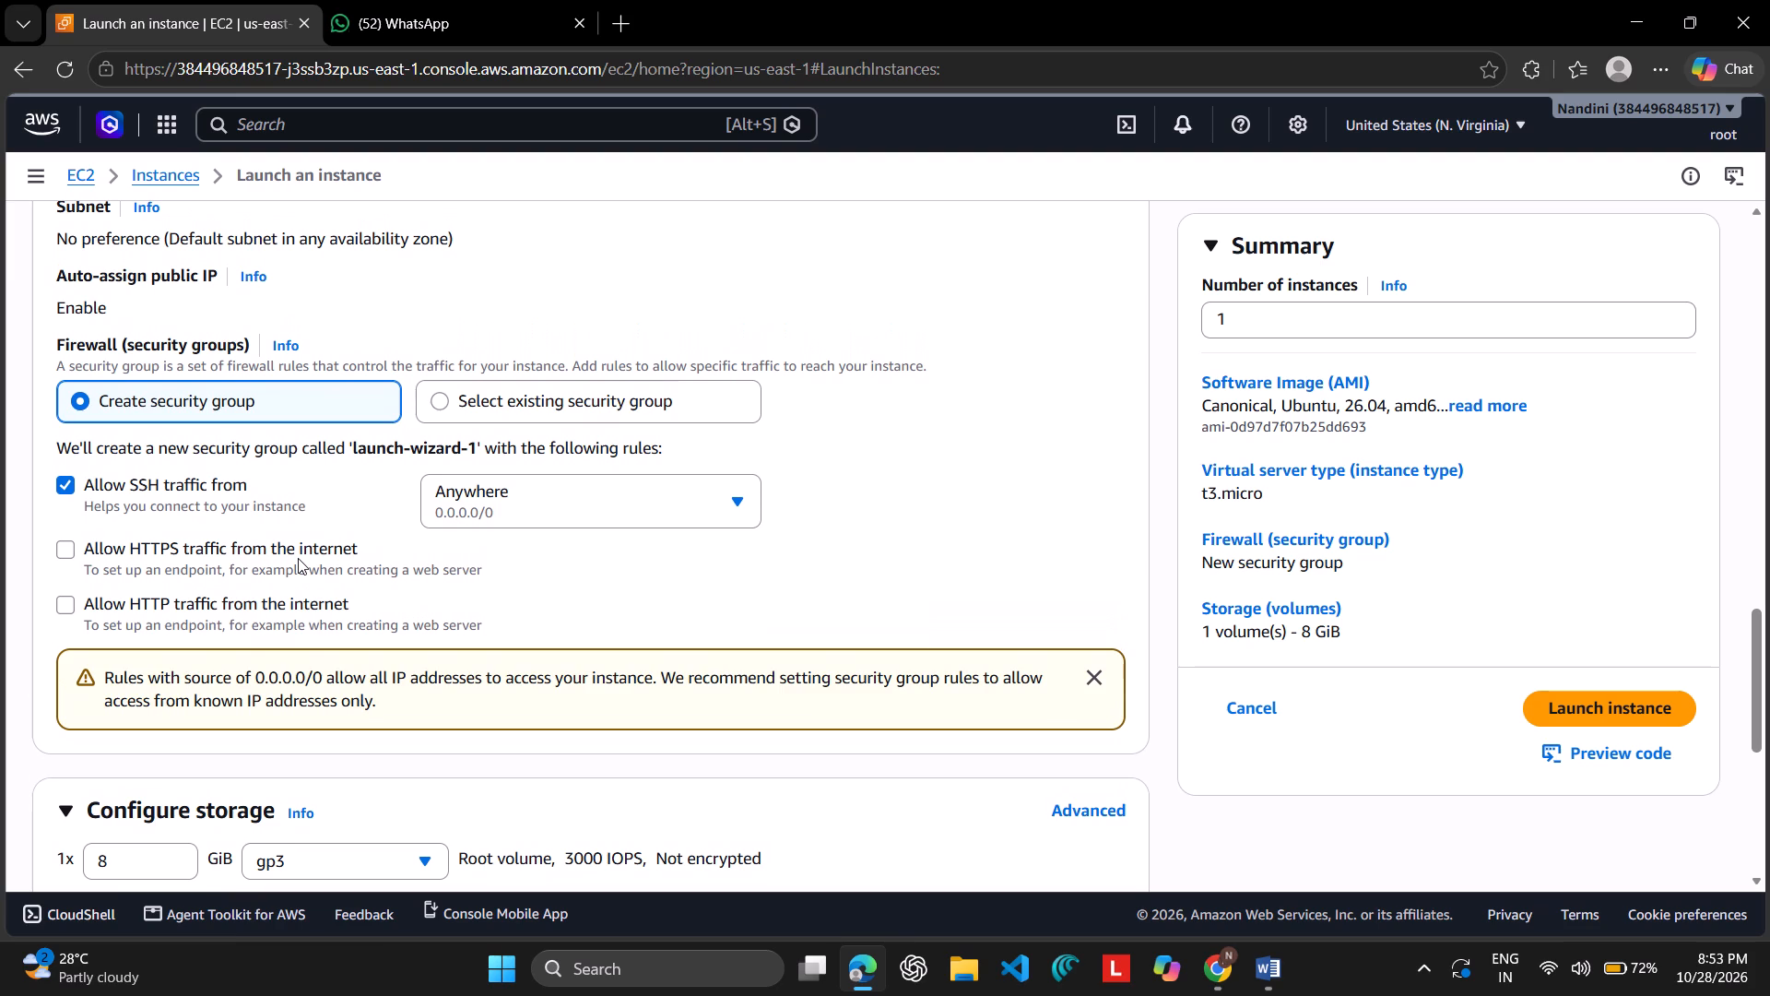
{"action": "scroll", "coordinate": [216, 669], "scroll_direction": "up", "scroll_amount": 3}
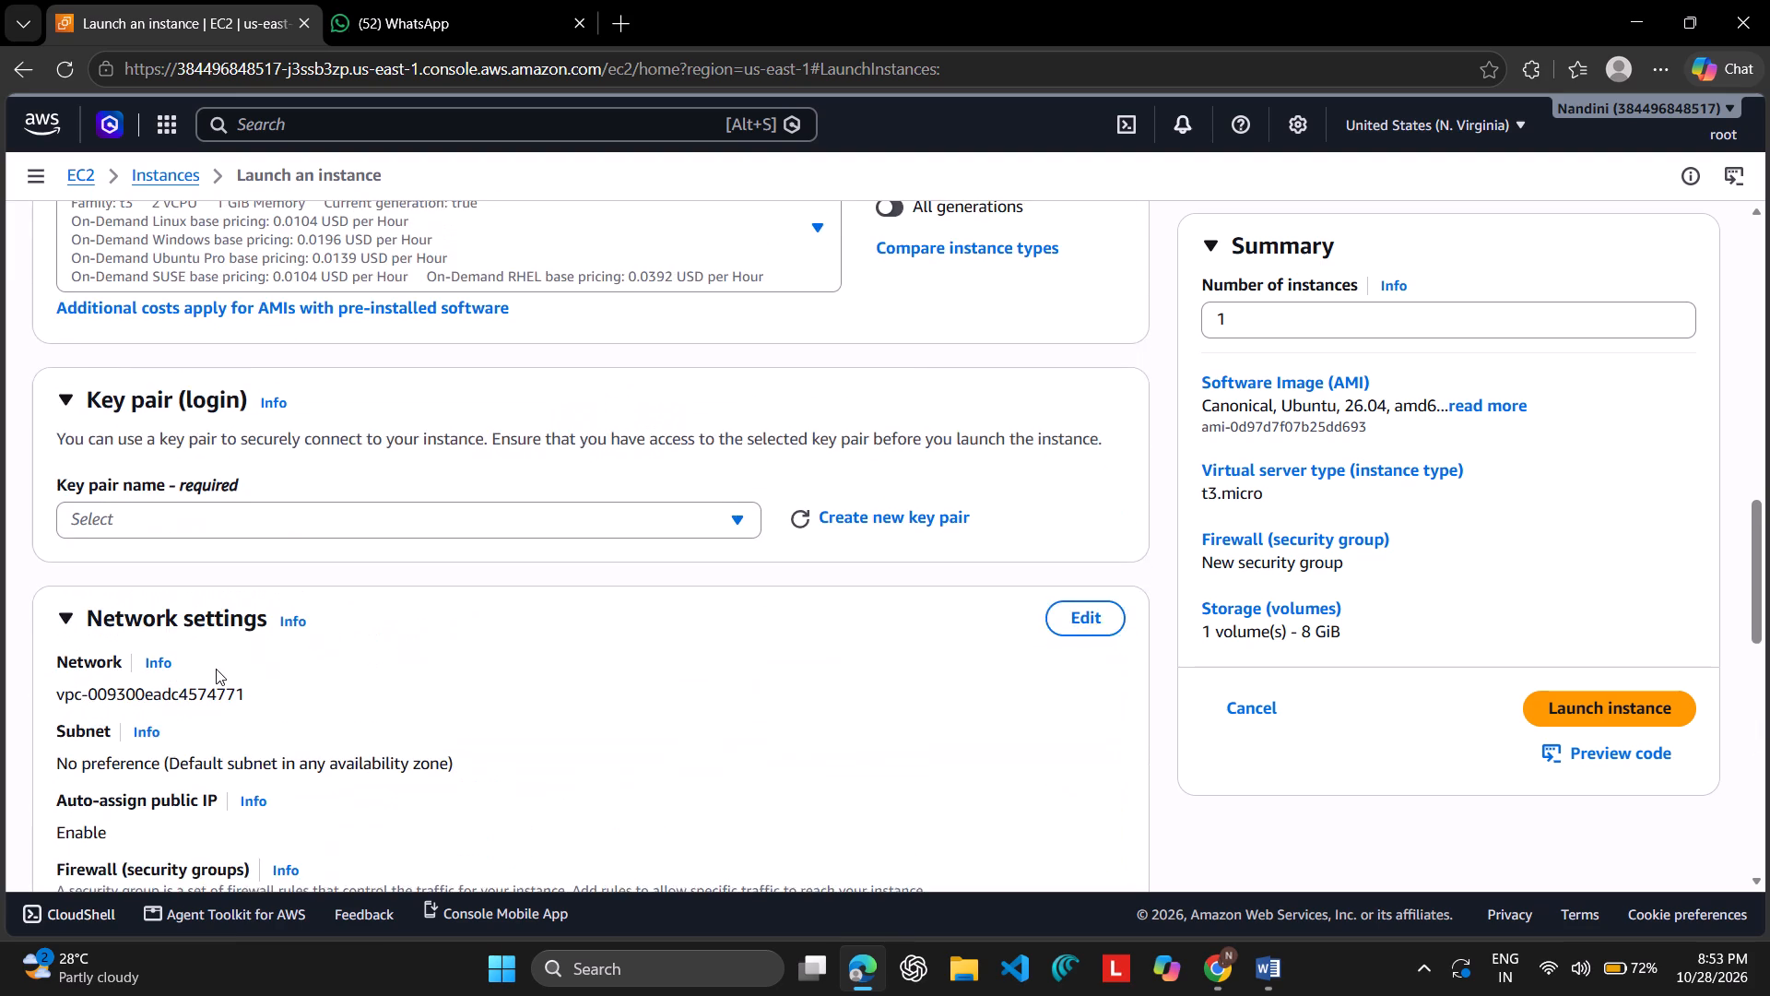
{"action": "scroll", "coordinate": [216, 669], "scroll_direction": "up", "scroll_amount": 5}
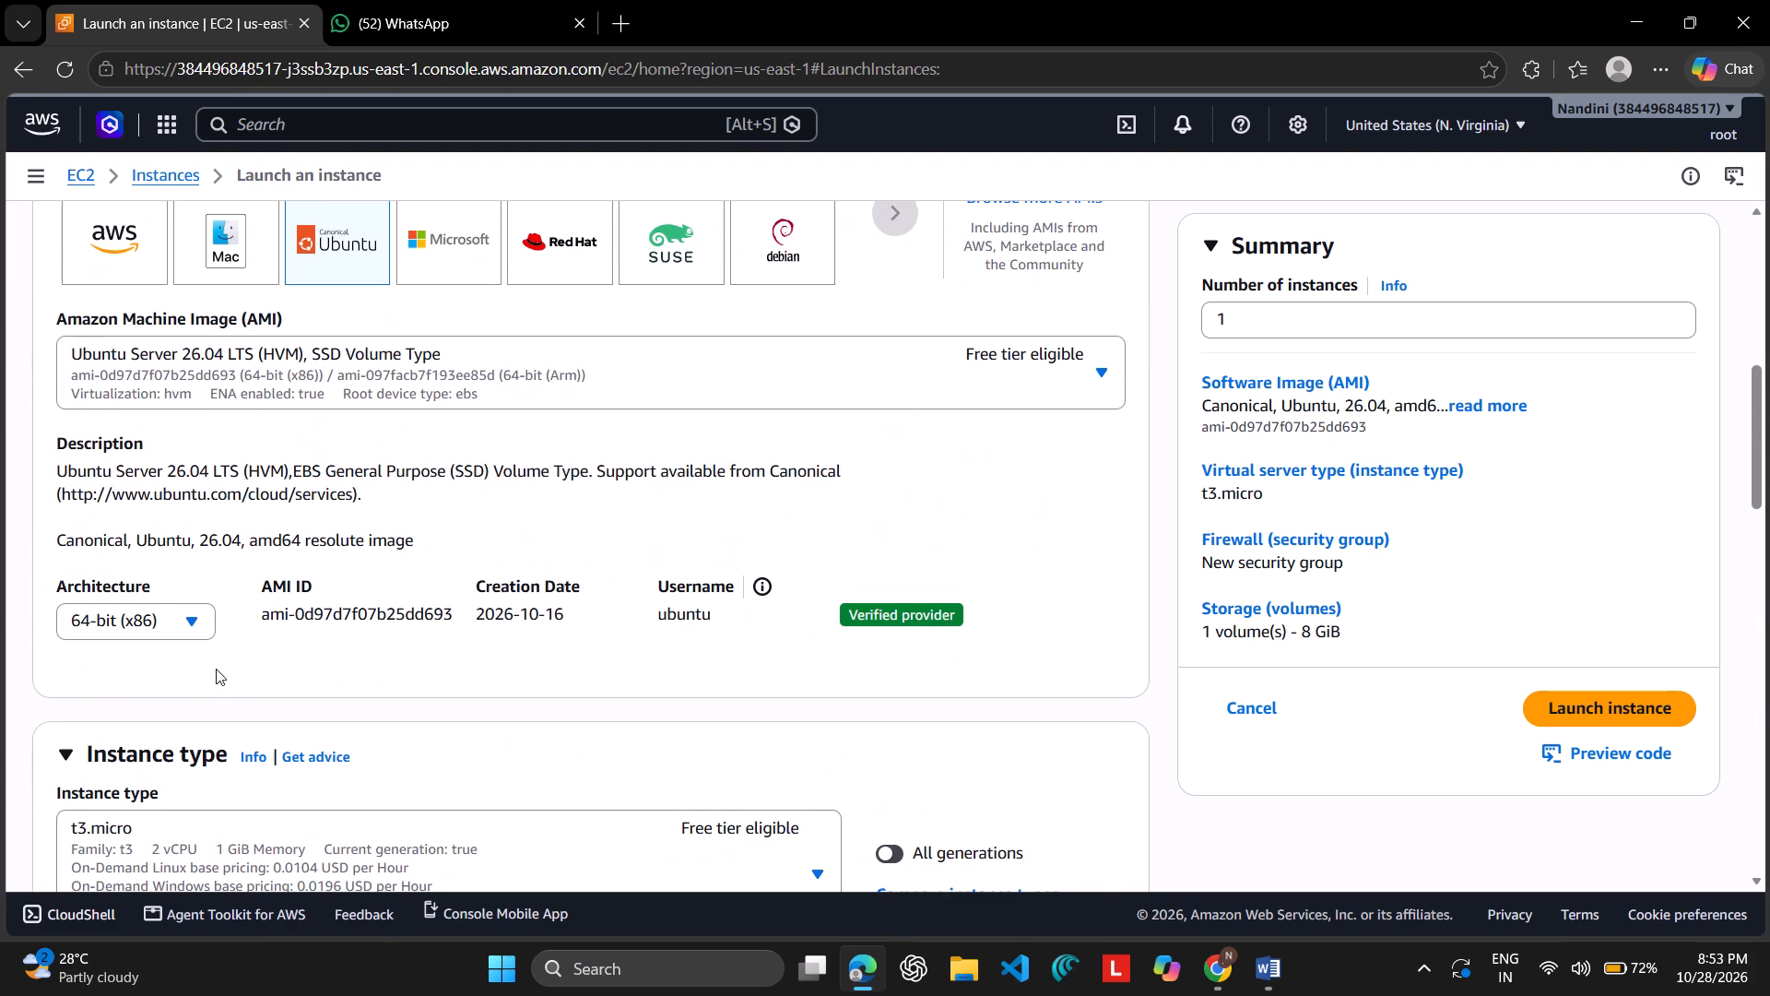
{"action": "left_click", "coordinate": [216, 669]}
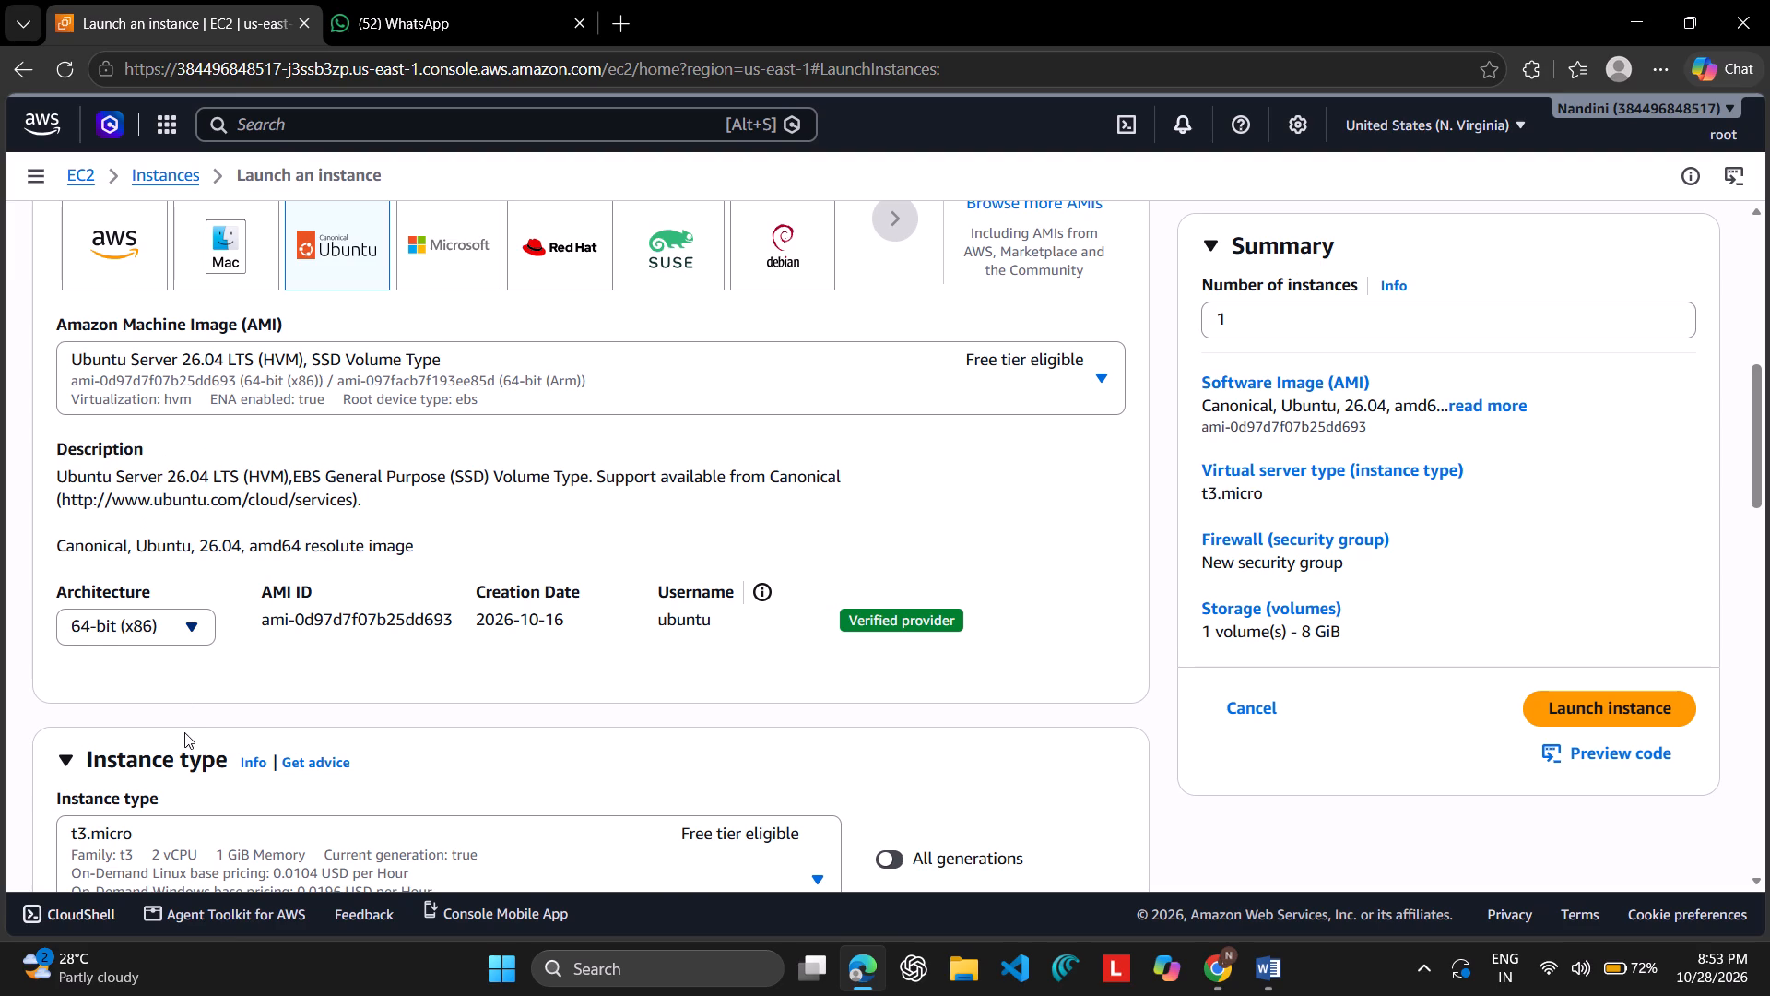
Examine the instance type and key pair sections, and check the available instance type options.
{"action": "scroll", "coordinate": [184, 732], "scroll_direction": "down", "scroll_amount": 2}
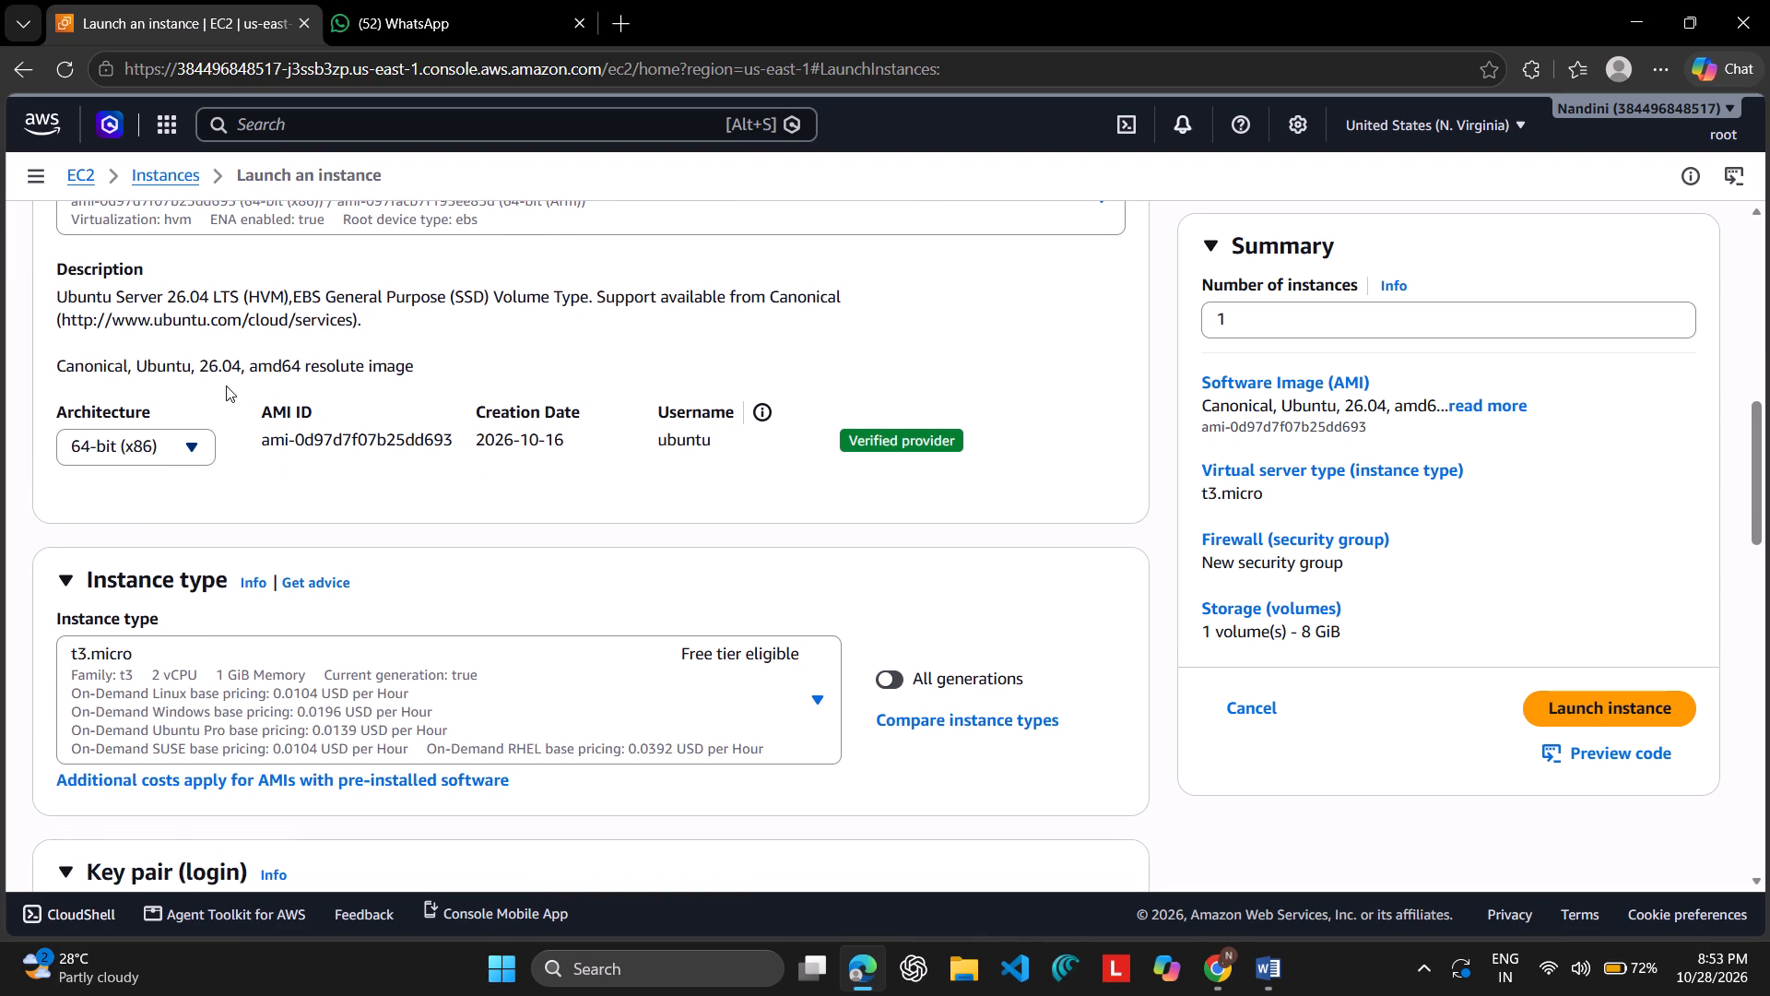
{"action": "scroll", "coordinate": [238, 532], "scroll_direction": "down", "scroll_amount": 3}
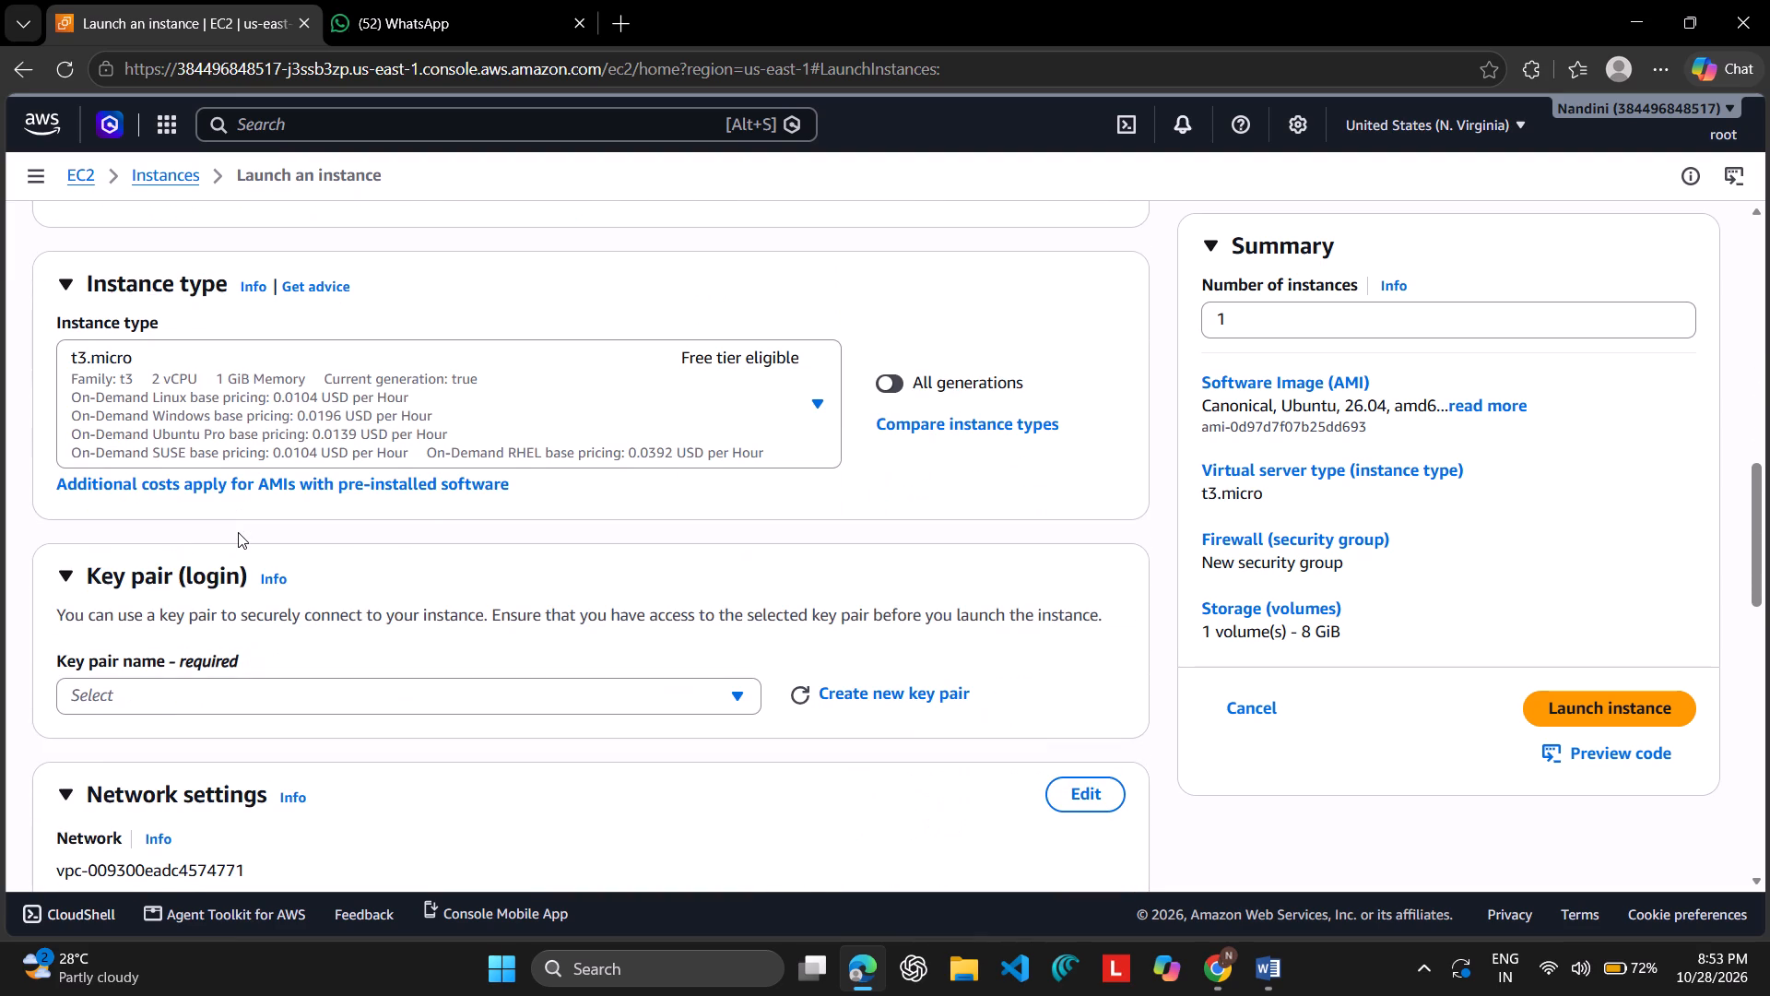
{"action": "scroll", "coordinate": [238, 532], "scroll_direction": "down", "scroll_amount": 7}
{"action": "scroll", "coordinate": [238, 532], "scroll_direction": "up", "scroll_amount": 3}
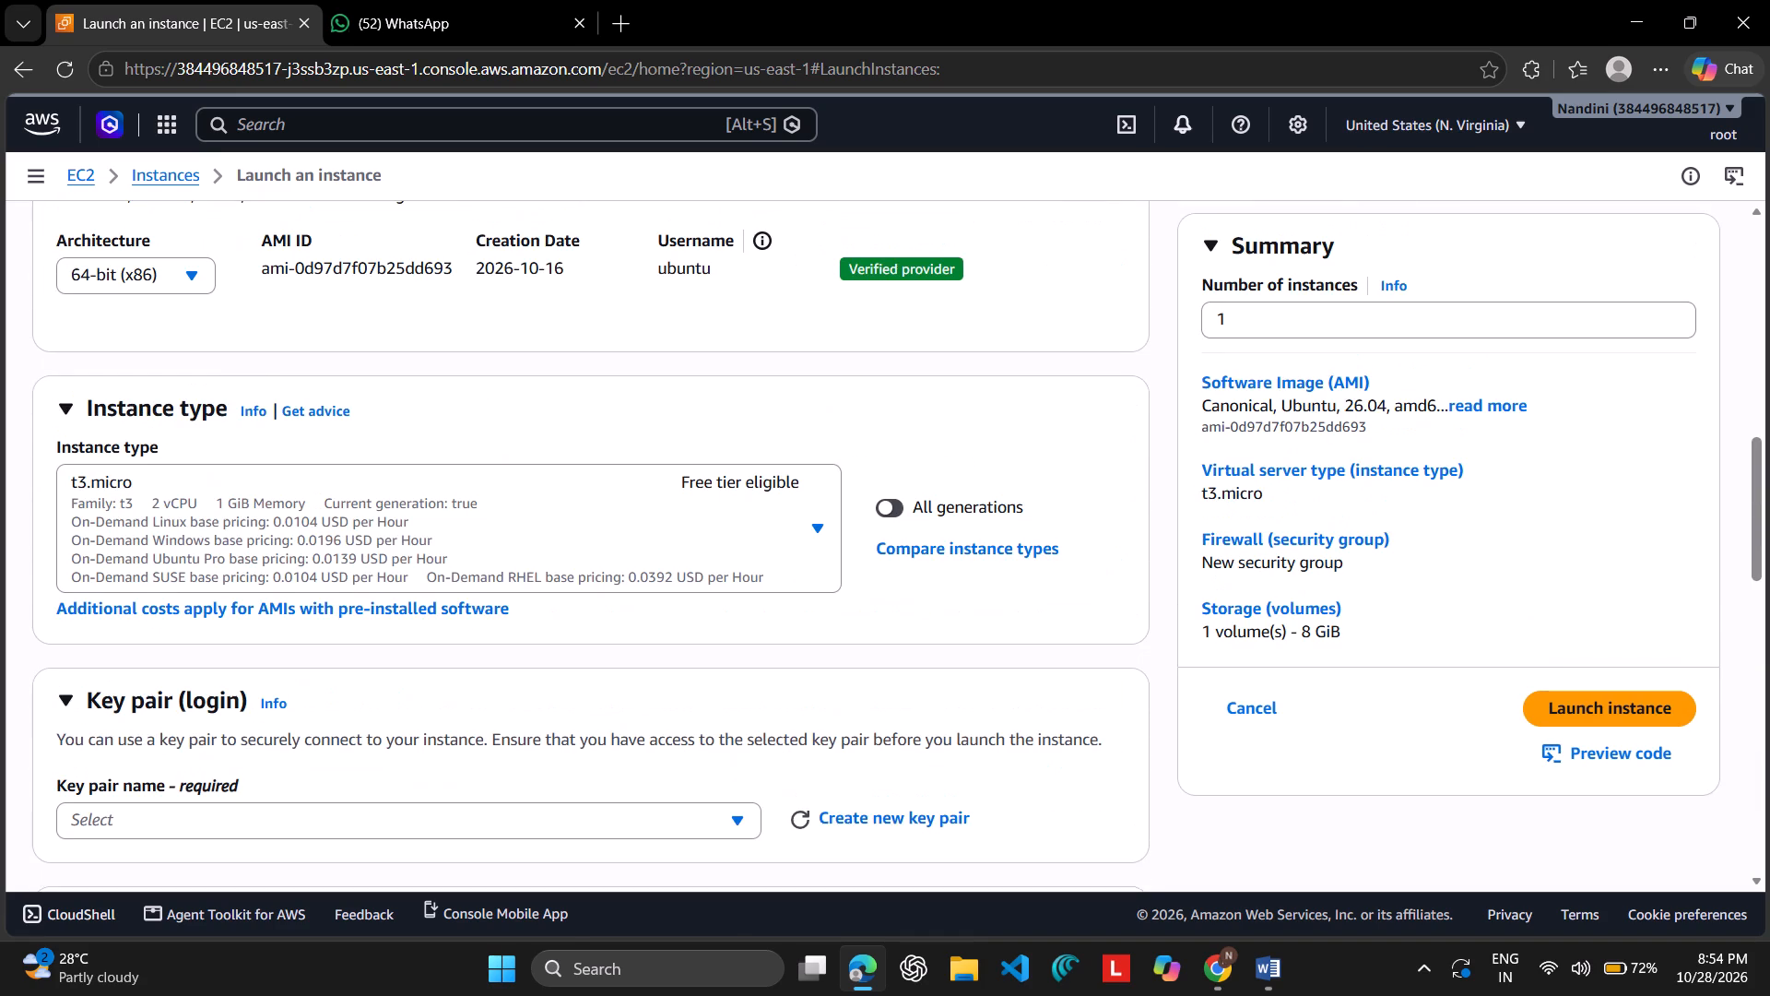
{"action": "scroll", "coordinate": [238, 532], "scroll_direction": "up", "scroll_amount": 2}
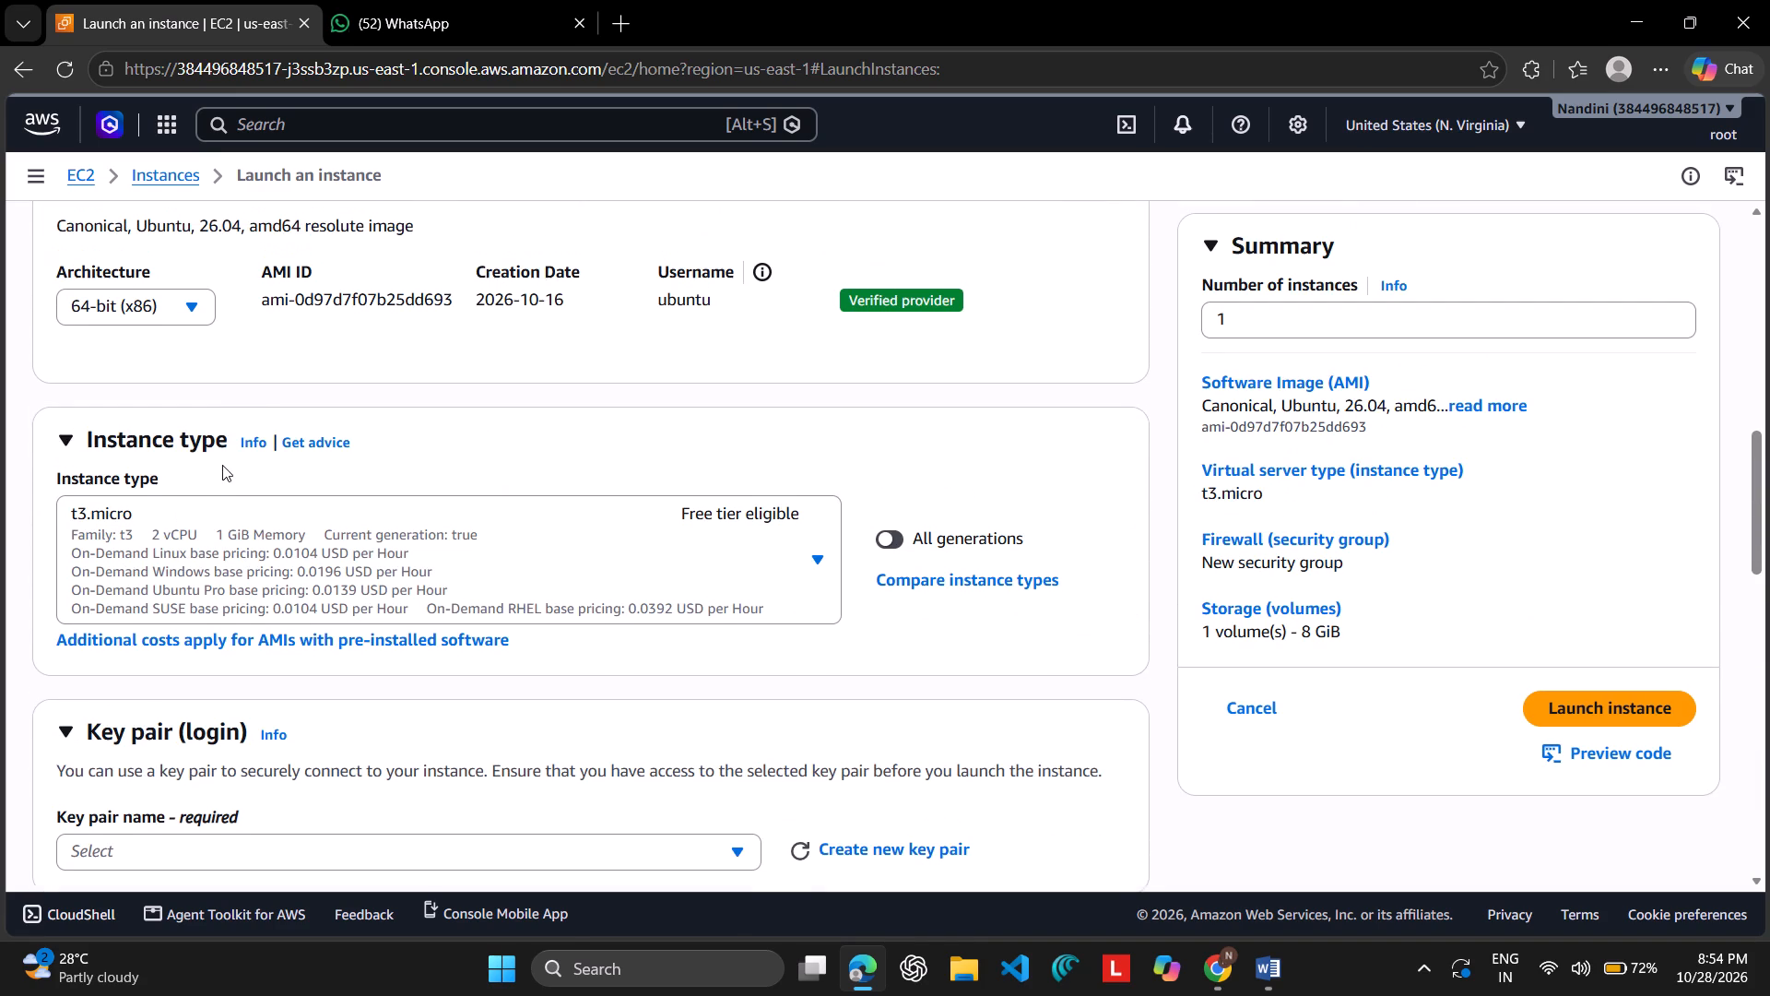
{"action": "scroll", "coordinate": [222, 465], "scroll_direction": "up", "scroll_amount": 1}
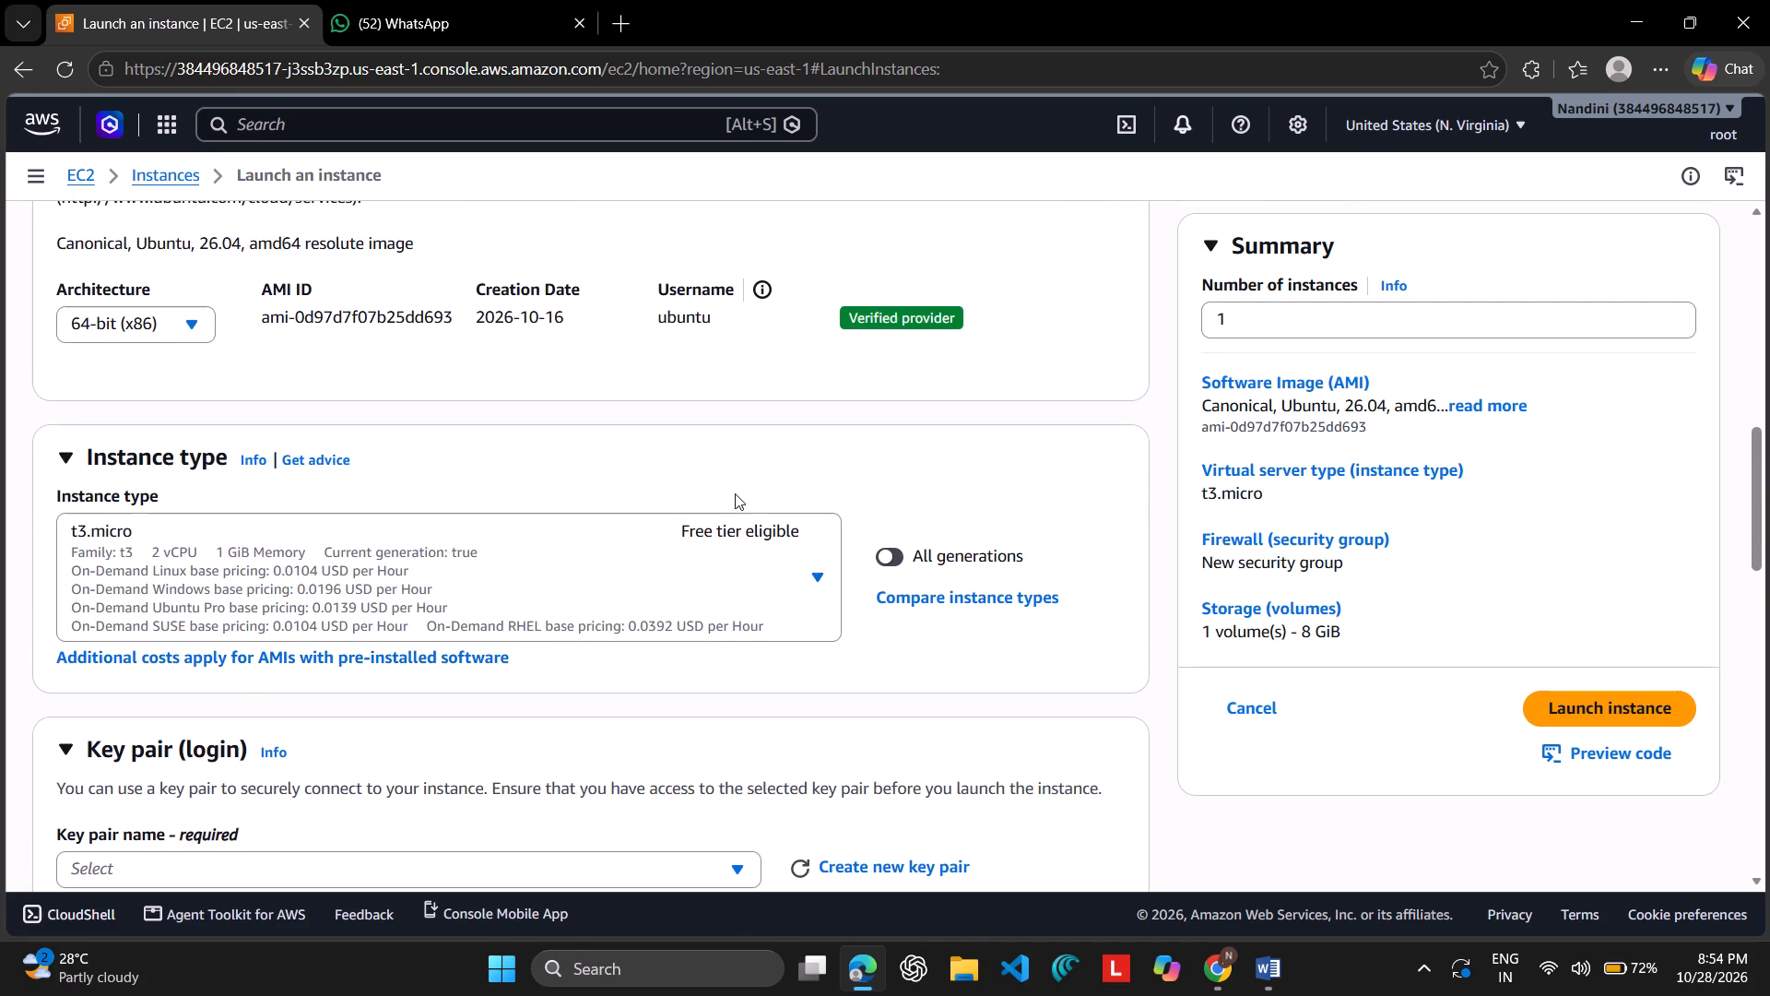
{"action": "left_click", "coordinate": [810, 565]}
{"action": "left_click", "coordinate": [817, 576]}
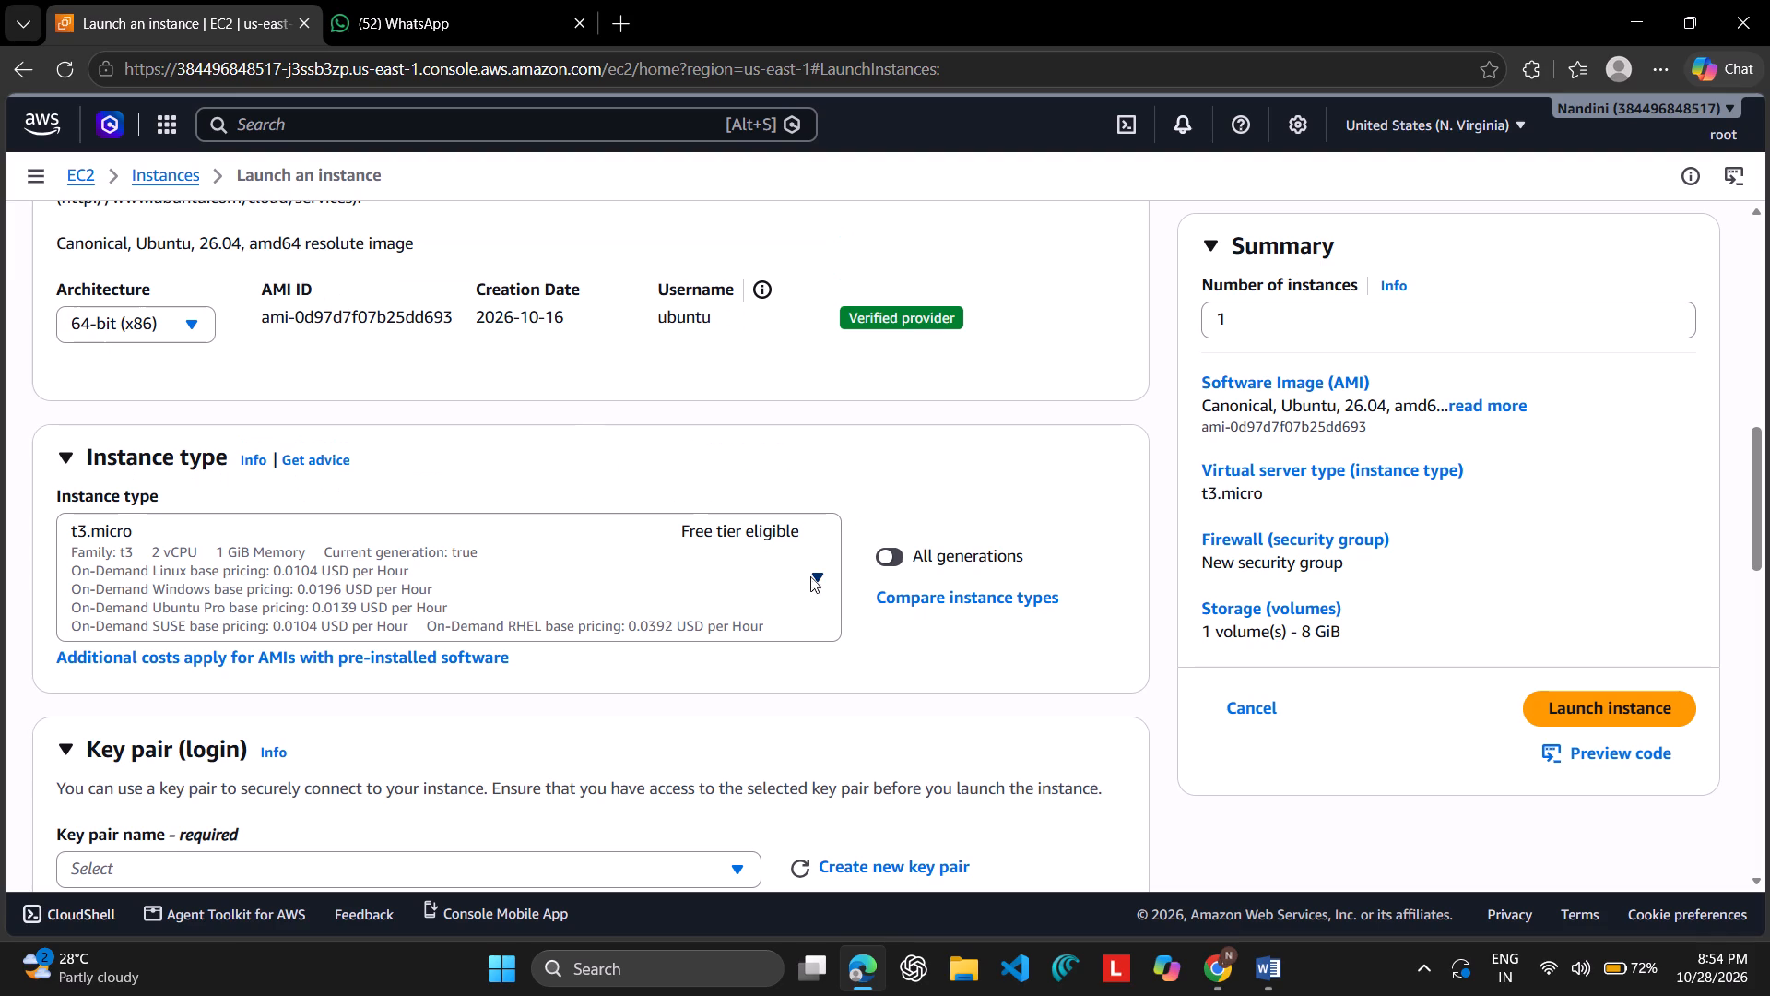
{"action": "scroll", "coordinate": [725, 659], "scroll_direction": "up", "scroll_amount": 2}
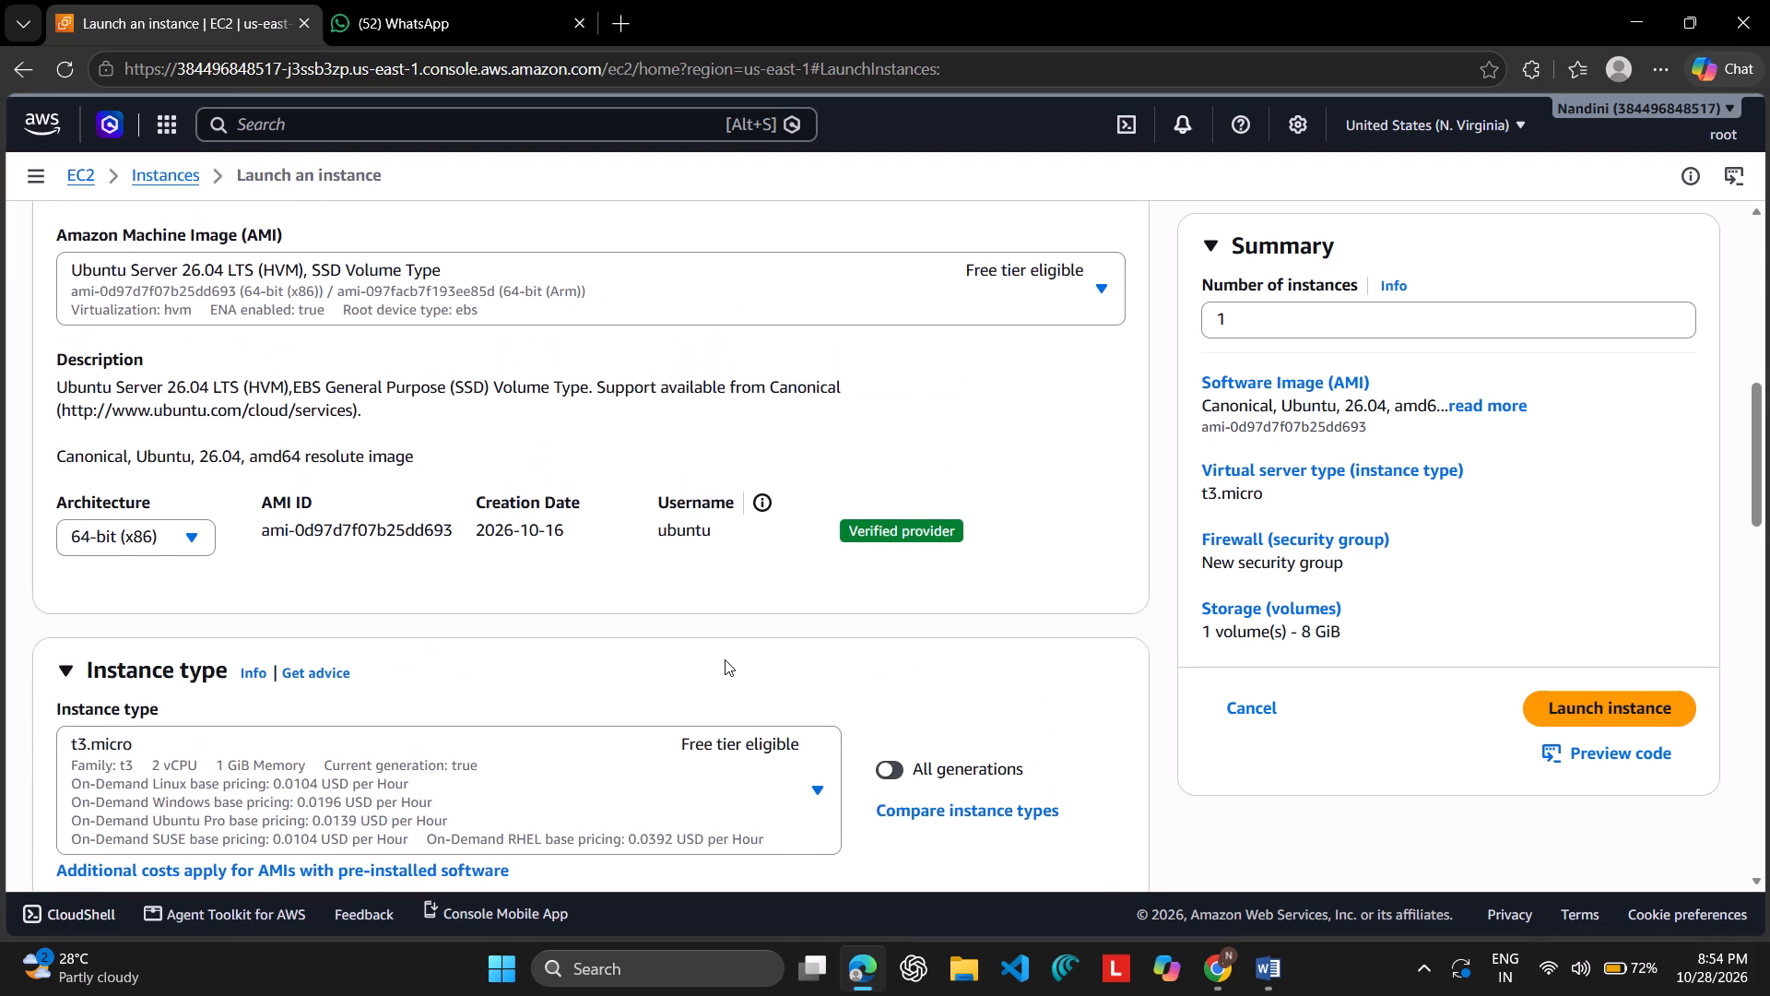
Check which Ubuntu machine images are available for the instance.
{"action": "scroll", "coordinate": [619, 708], "scroll_direction": "up", "scroll_amount": 1}
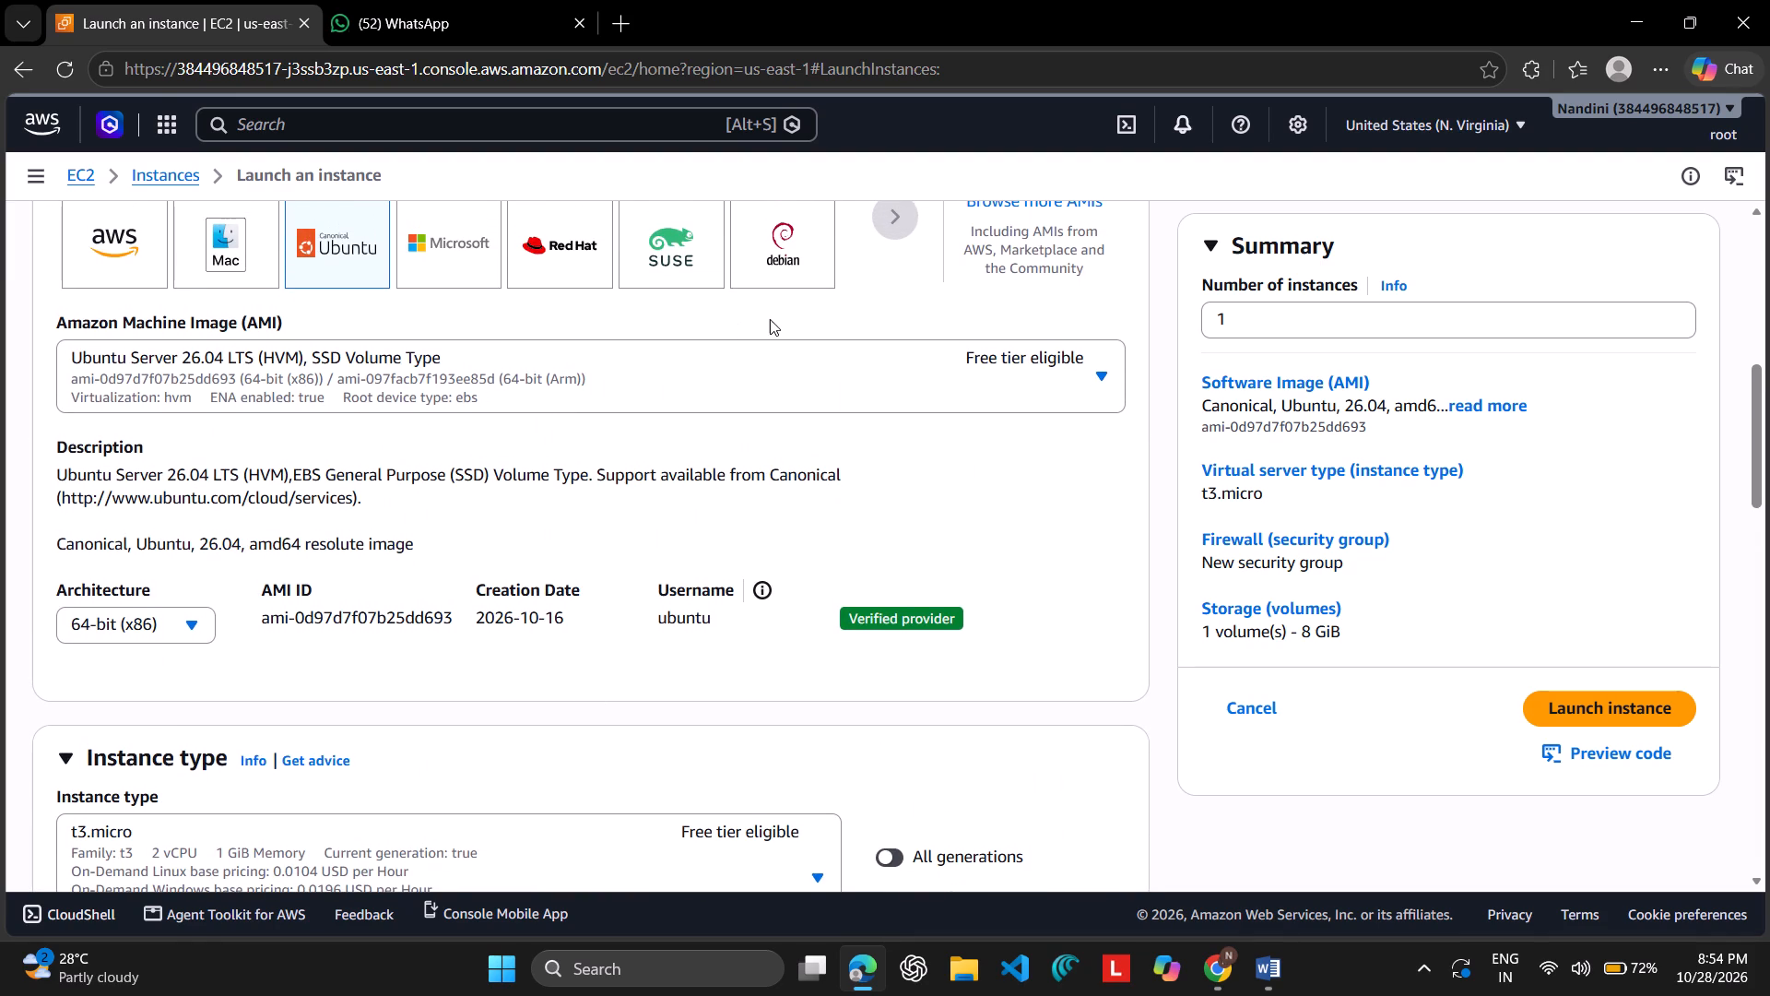
{"action": "left_click", "coordinate": [1099, 378]}
{"action": "scroll", "coordinate": [865, 682], "scroll_direction": "down", "scroll_amount": 1}
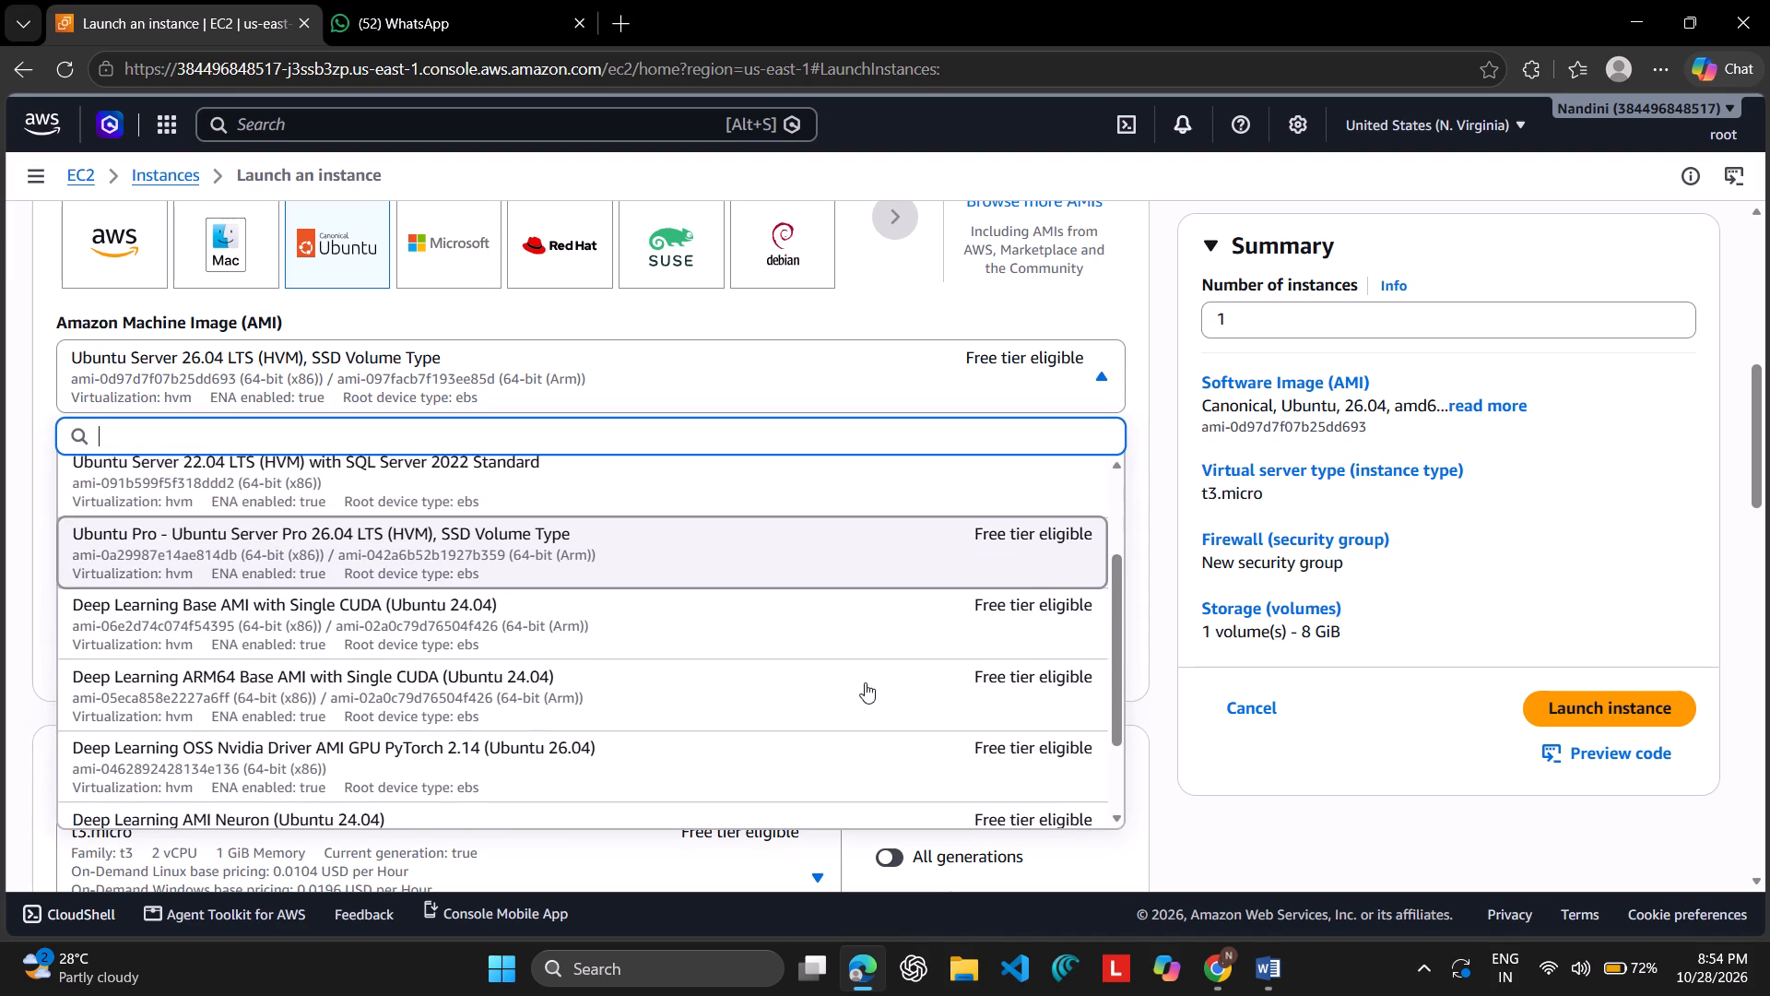
{"action": "scroll", "coordinate": [865, 682], "scroll_direction": "down", "scroll_amount": 1}
{"action": "left_click", "coordinate": [881, 450]}
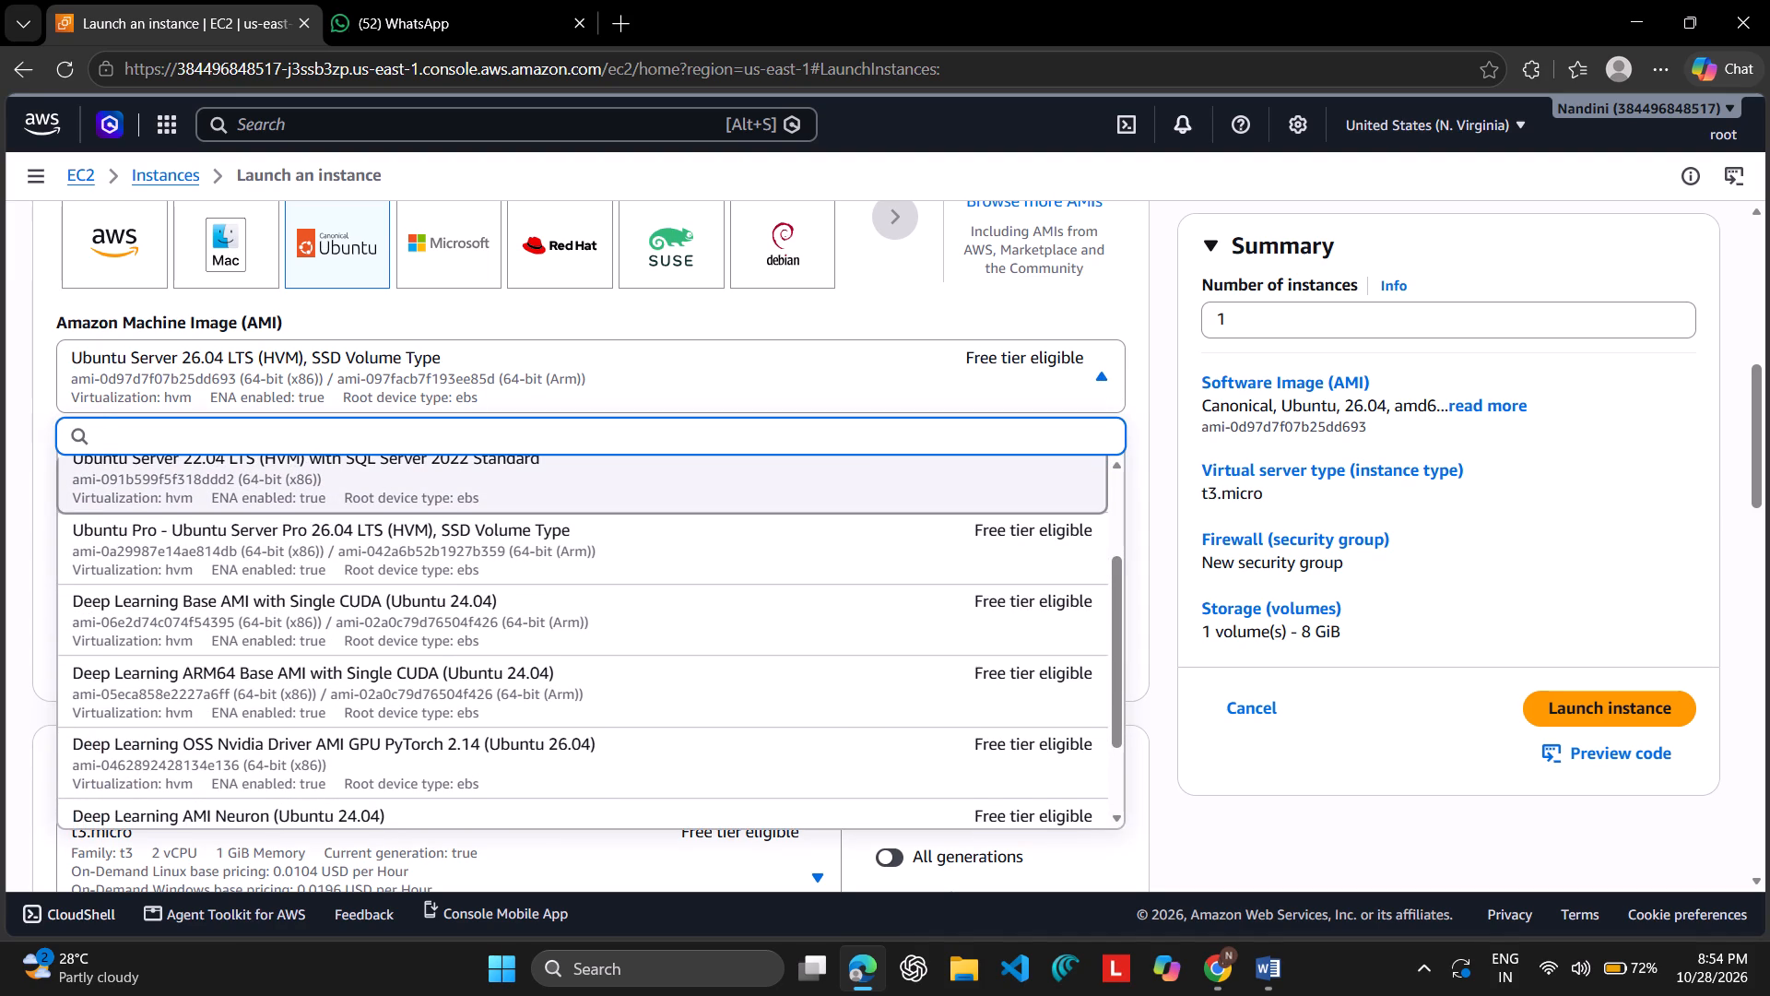
{"action": "scroll", "coordinate": [824, 586], "scroll_direction": "up", "scroll_amount": 3}
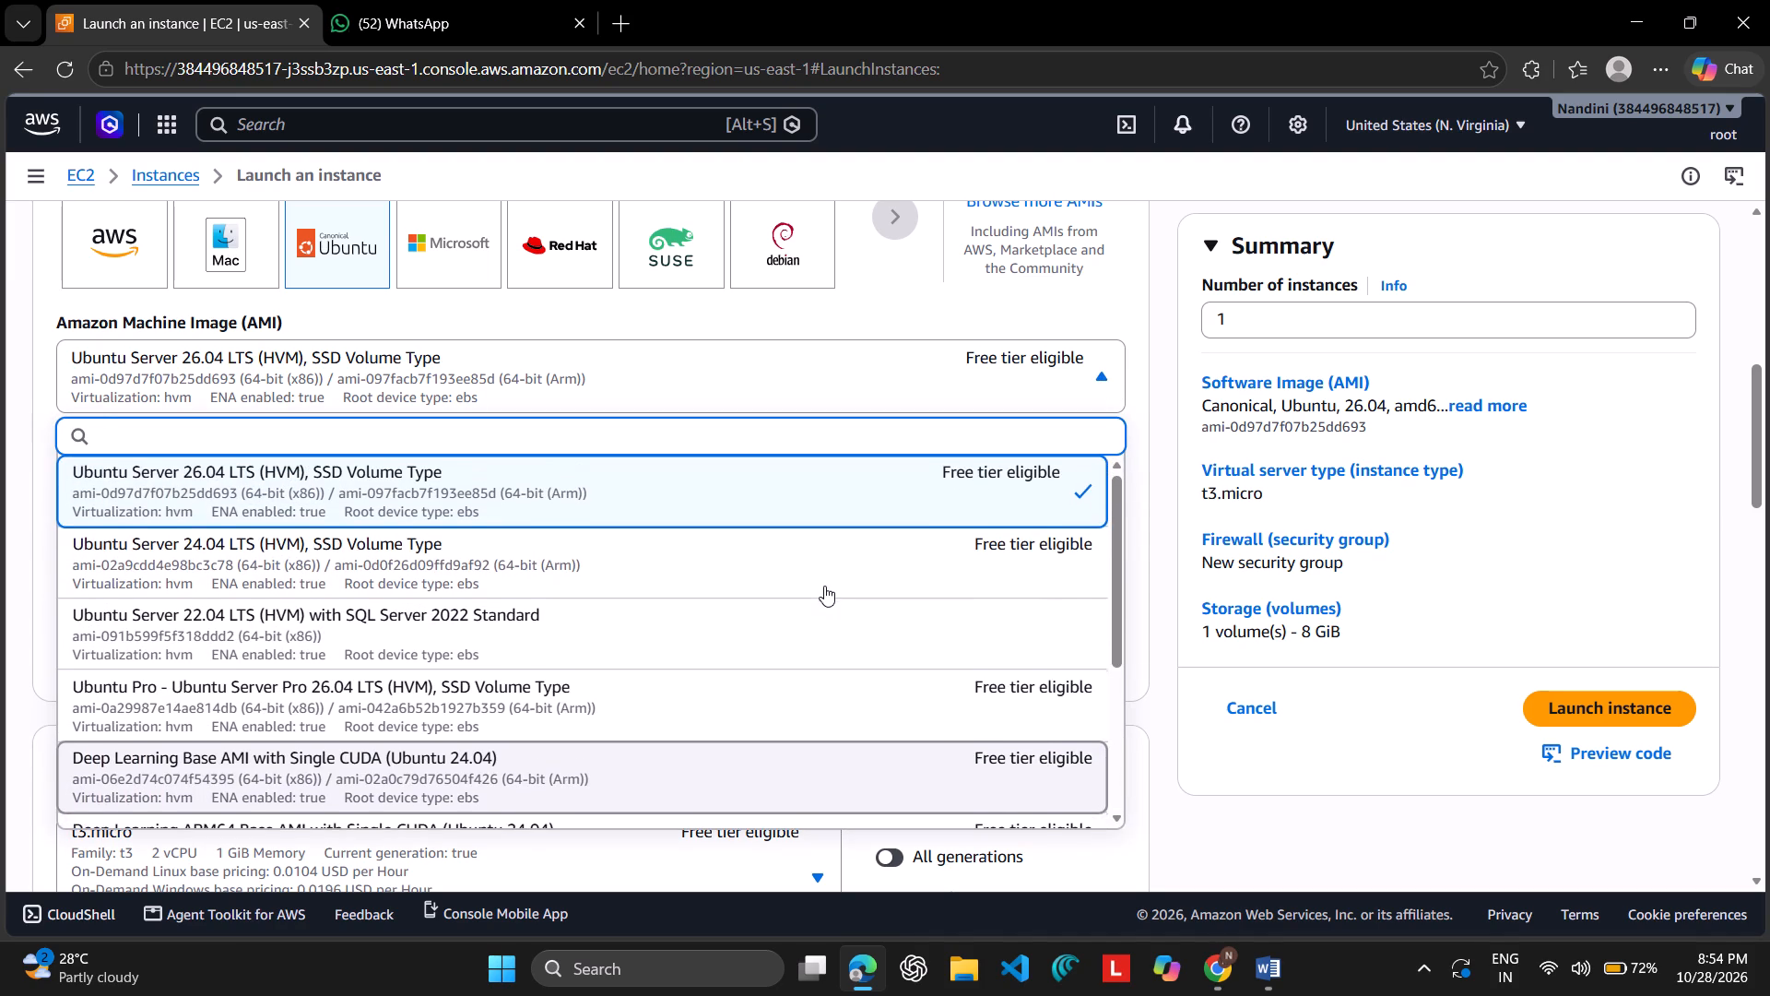
{"action": "left_click", "coordinate": [798, 353]}
Examine the available instance types, comparing their memory, hourly pricing and free tier eligibility.
{"action": "scroll", "coordinate": [836, 610], "scroll_direction": "down", "scroll_amount": 3}
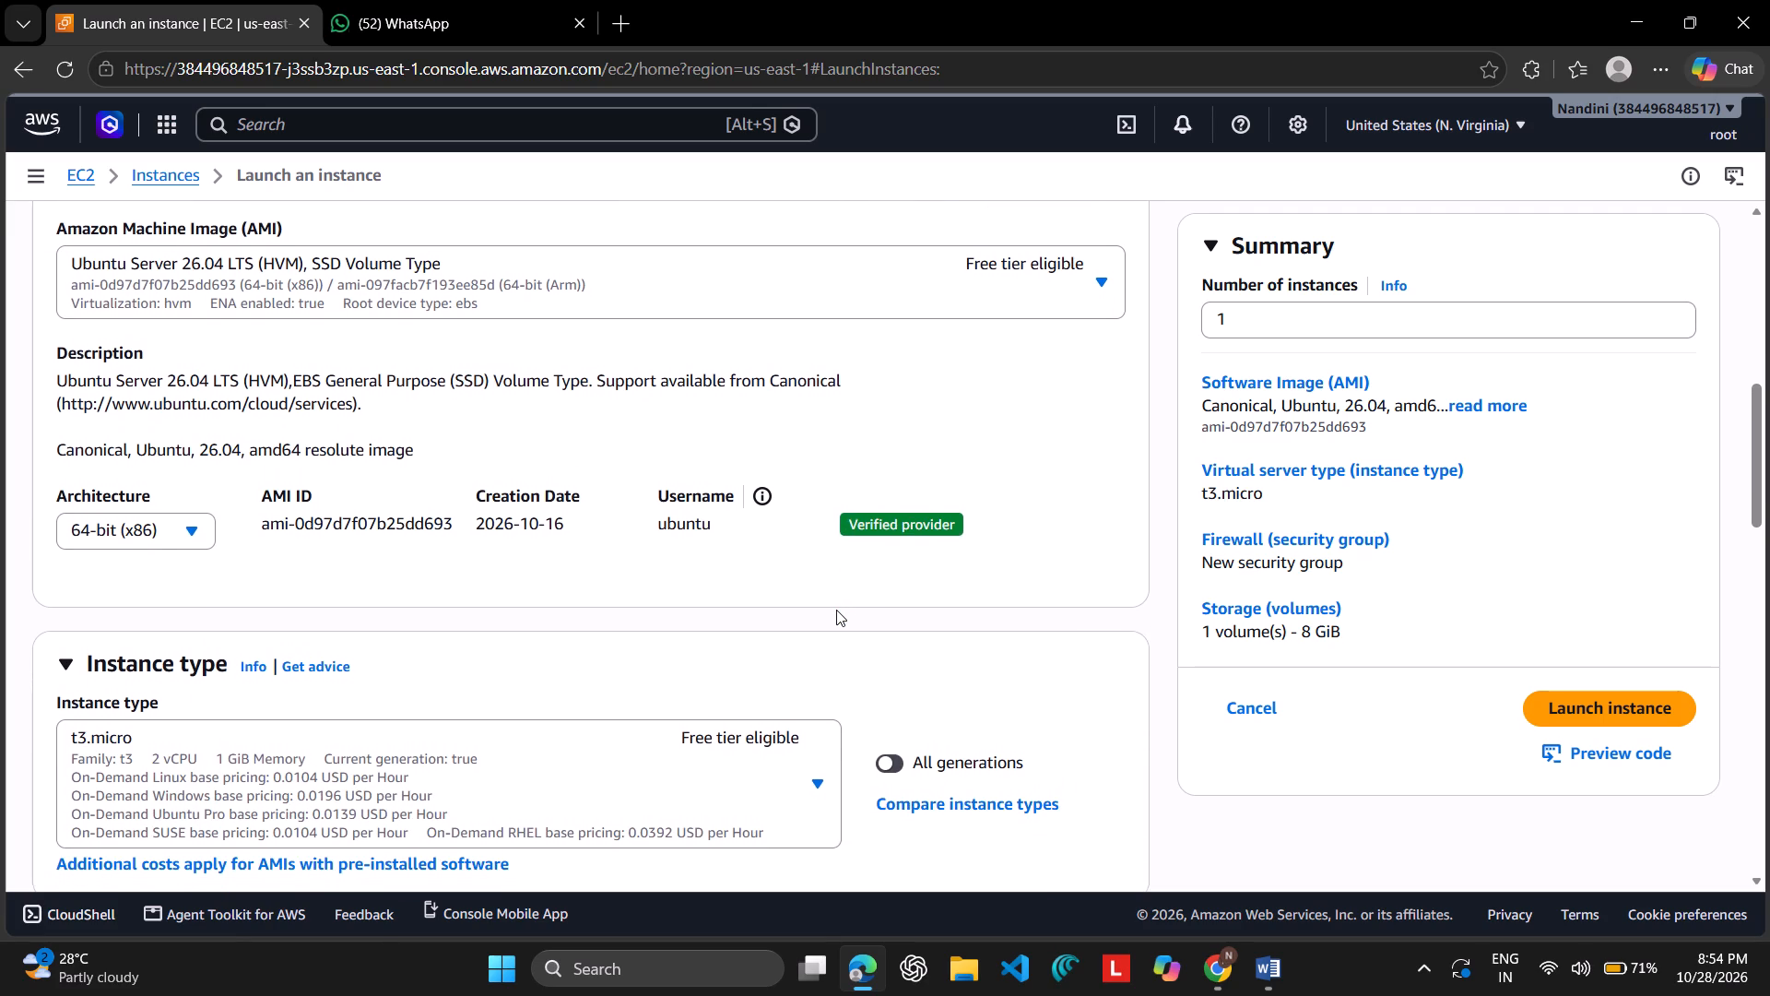
{"action": "scroll", "coordinate": [836, 610], "scroll_direction": "down", "scroll_amount": 3}
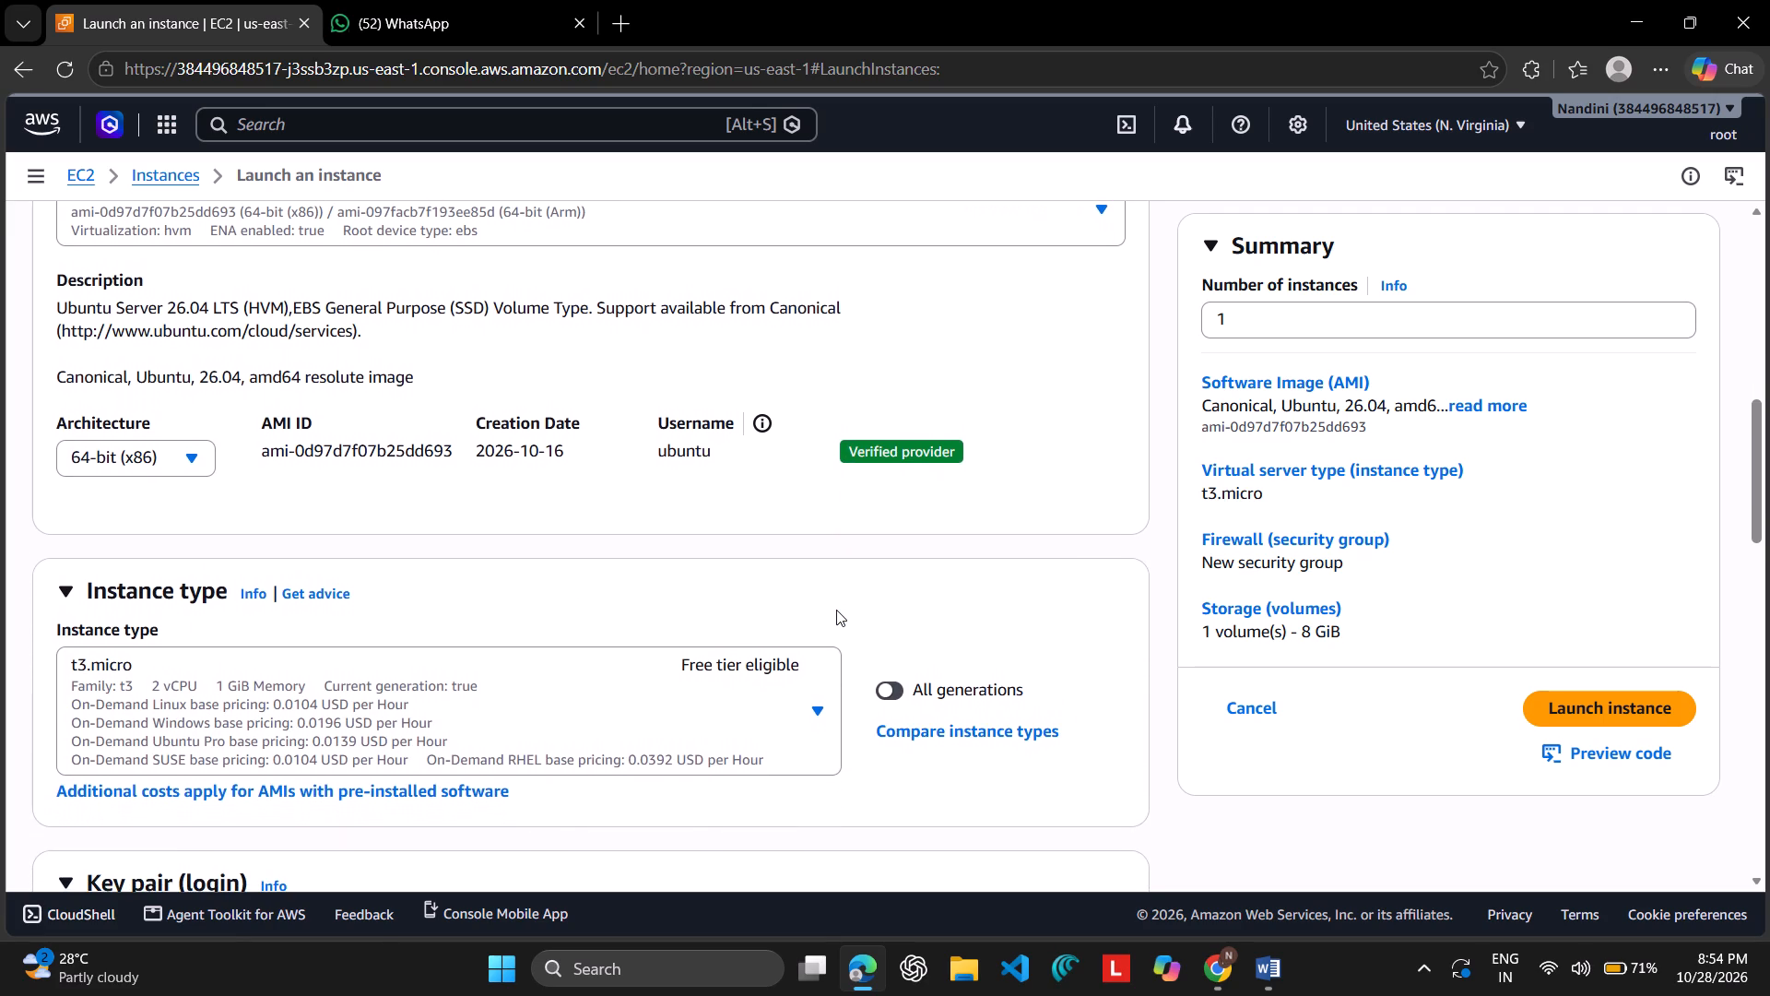
{"action": "scroll", "coordinate": [836, 610], "scroll_direction": "down", "scroll_amount": 2}
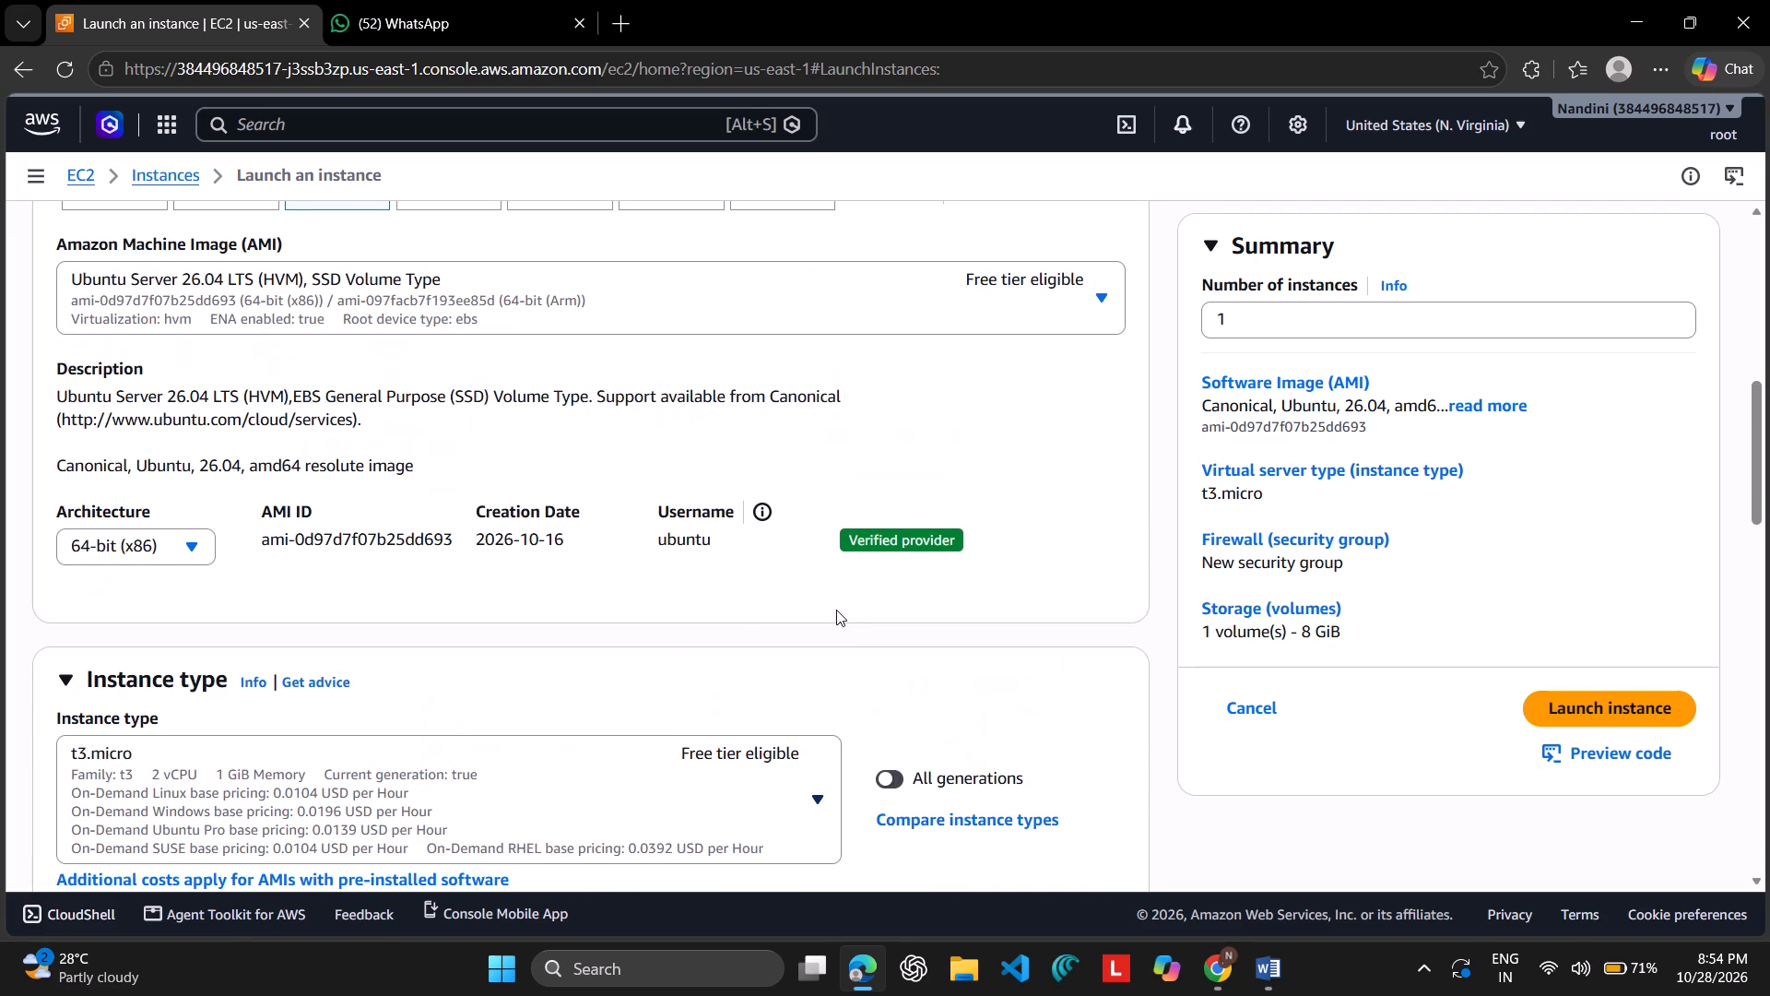
{"action": "scroll", "coordinate": [836, 610], "scroll_direction": "down", "scroll_amount": 1}
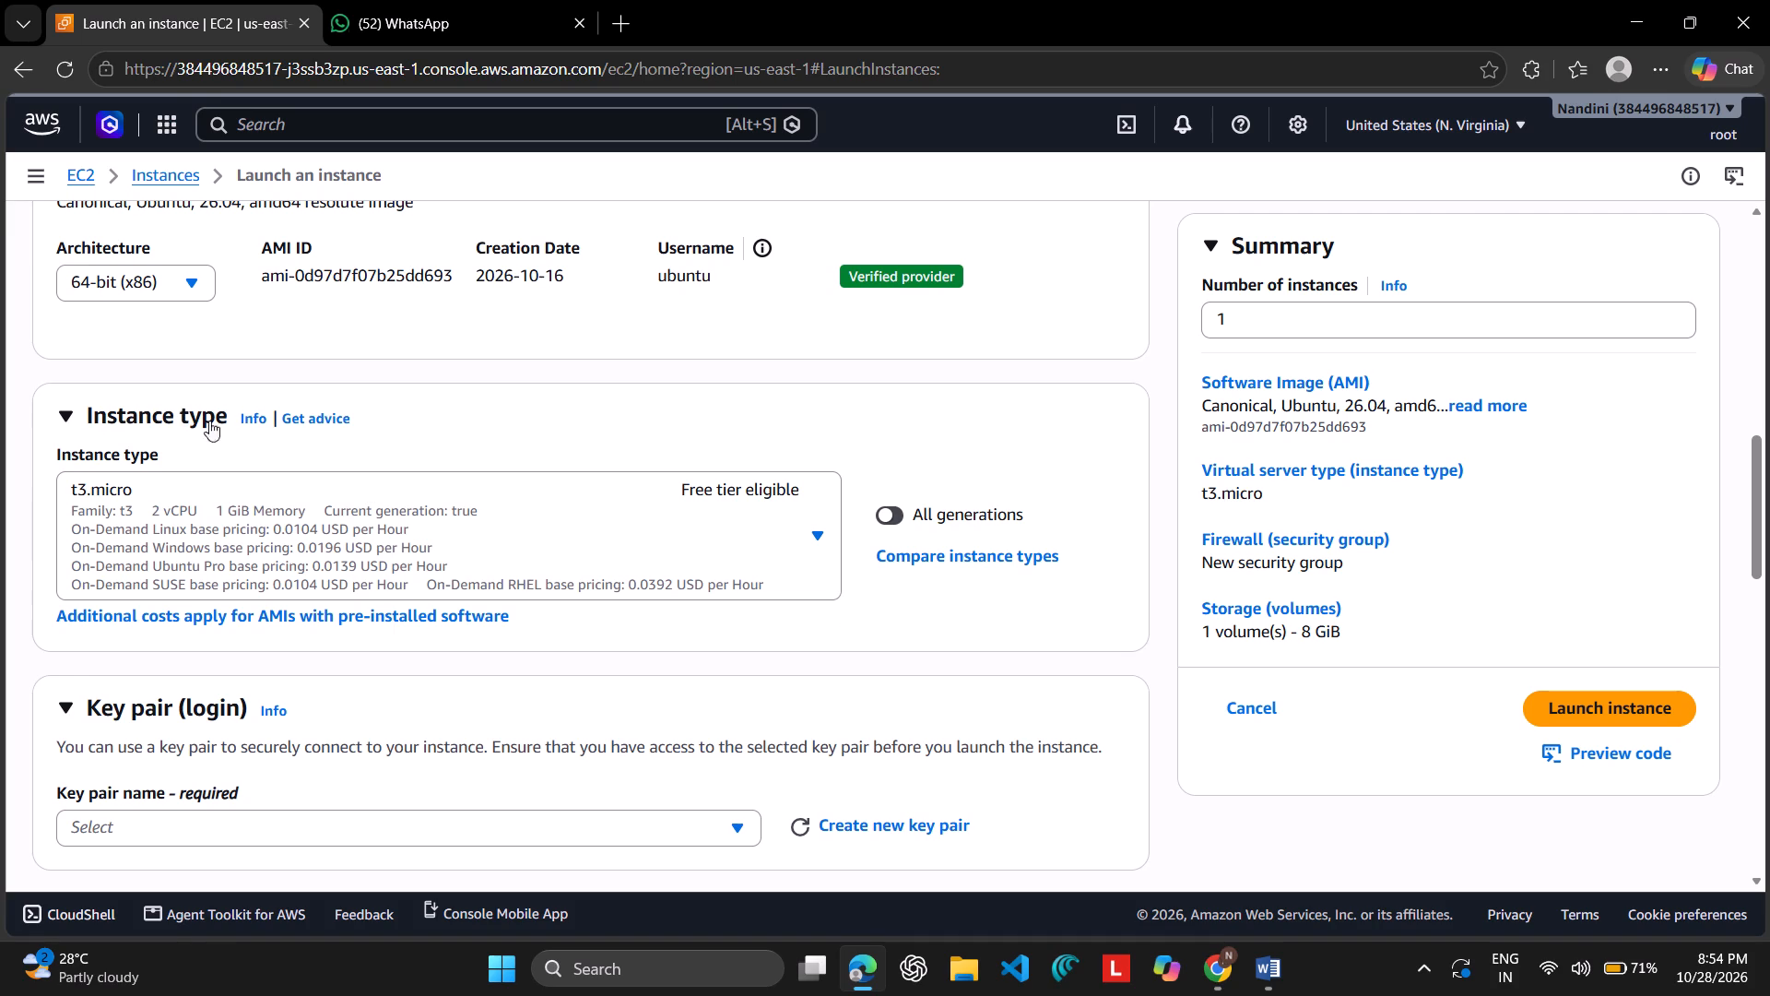
{"action": "scroll", "coordinate": [360, 543], "scroll_direction": "down", "scroll_amount": 1}
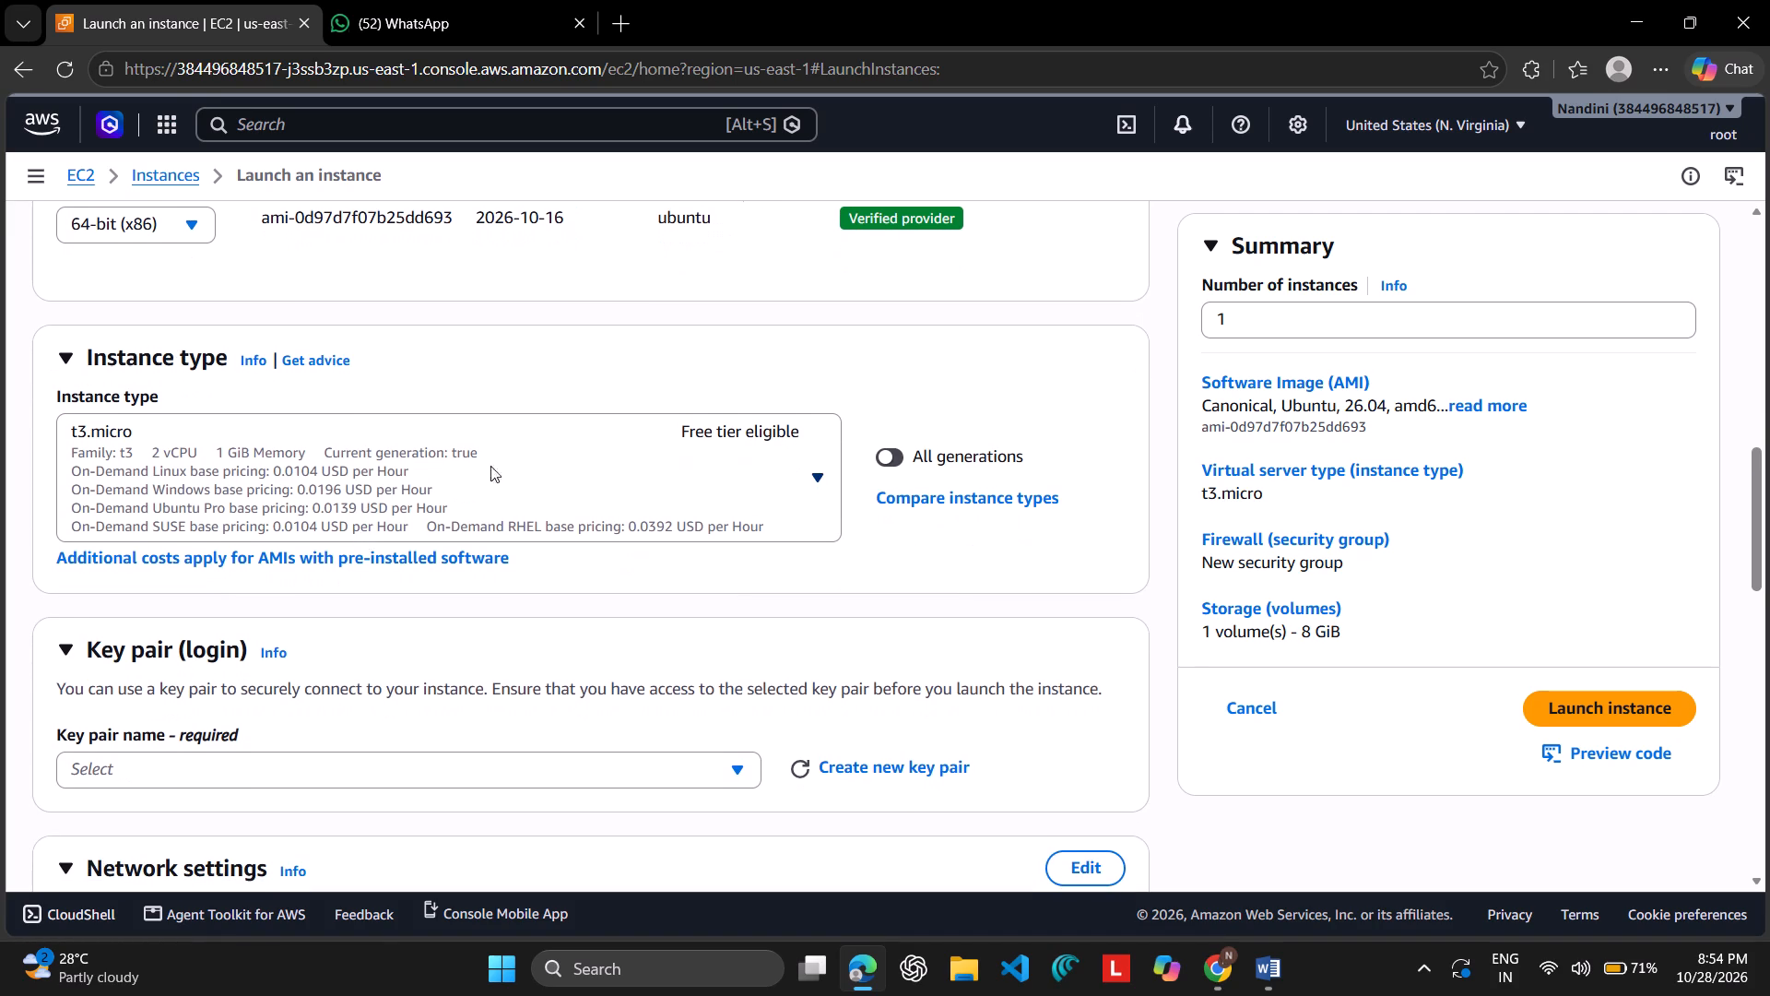
{"action": "left_click", "coordinate": [822, 479]}
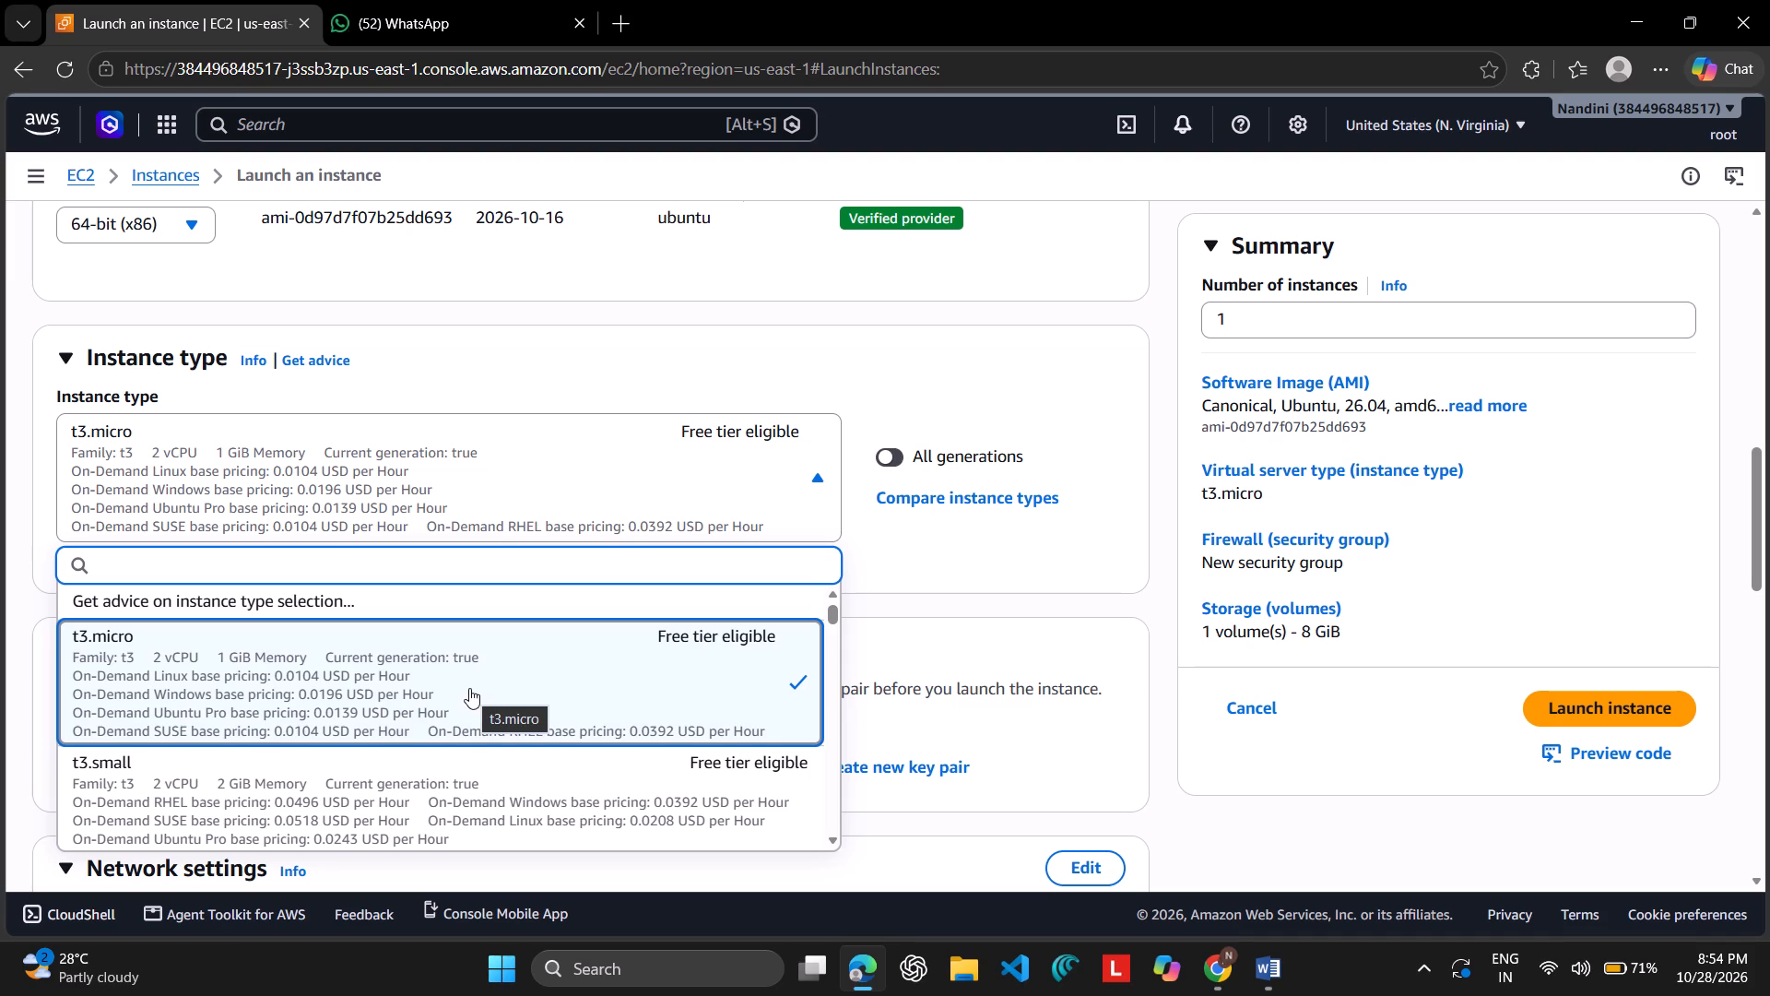
{"action": "scroll", "coordinate": [469, 688], "scroll_direction": "down", "scroll_amount": 1}
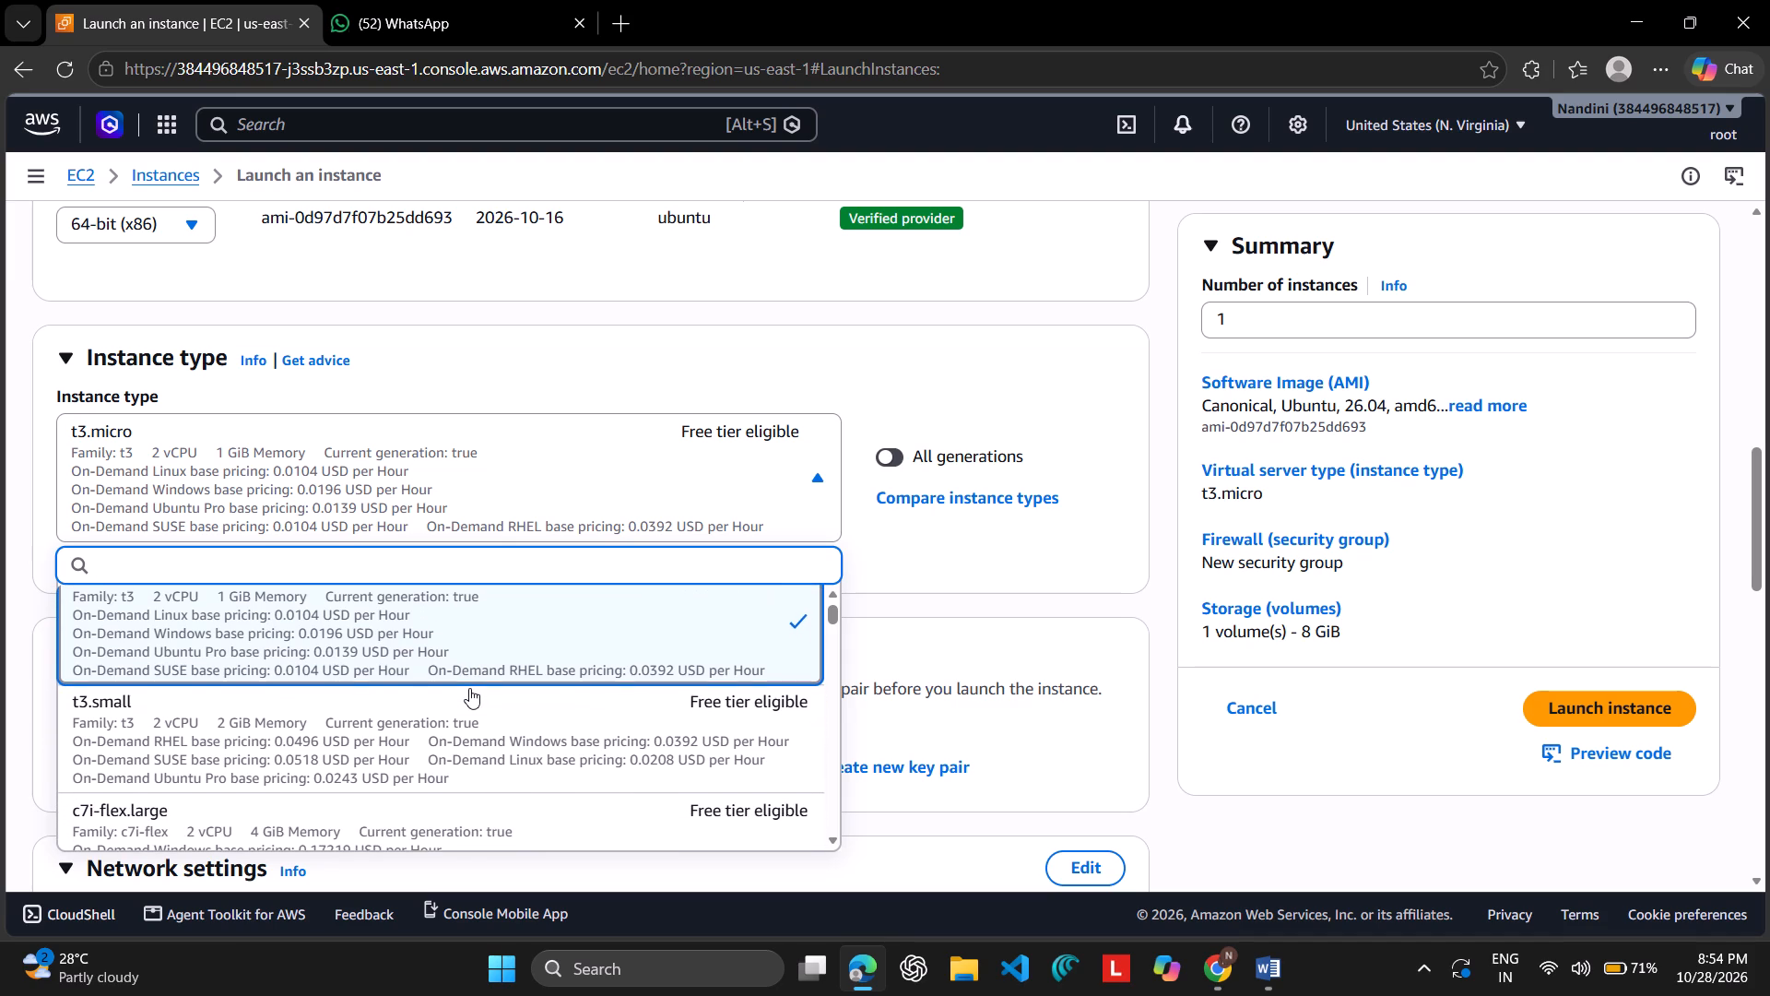
{"action": "scroll", "coordinate": [469, 688], "scroll_direction": "down", "scroll_amount": 2}
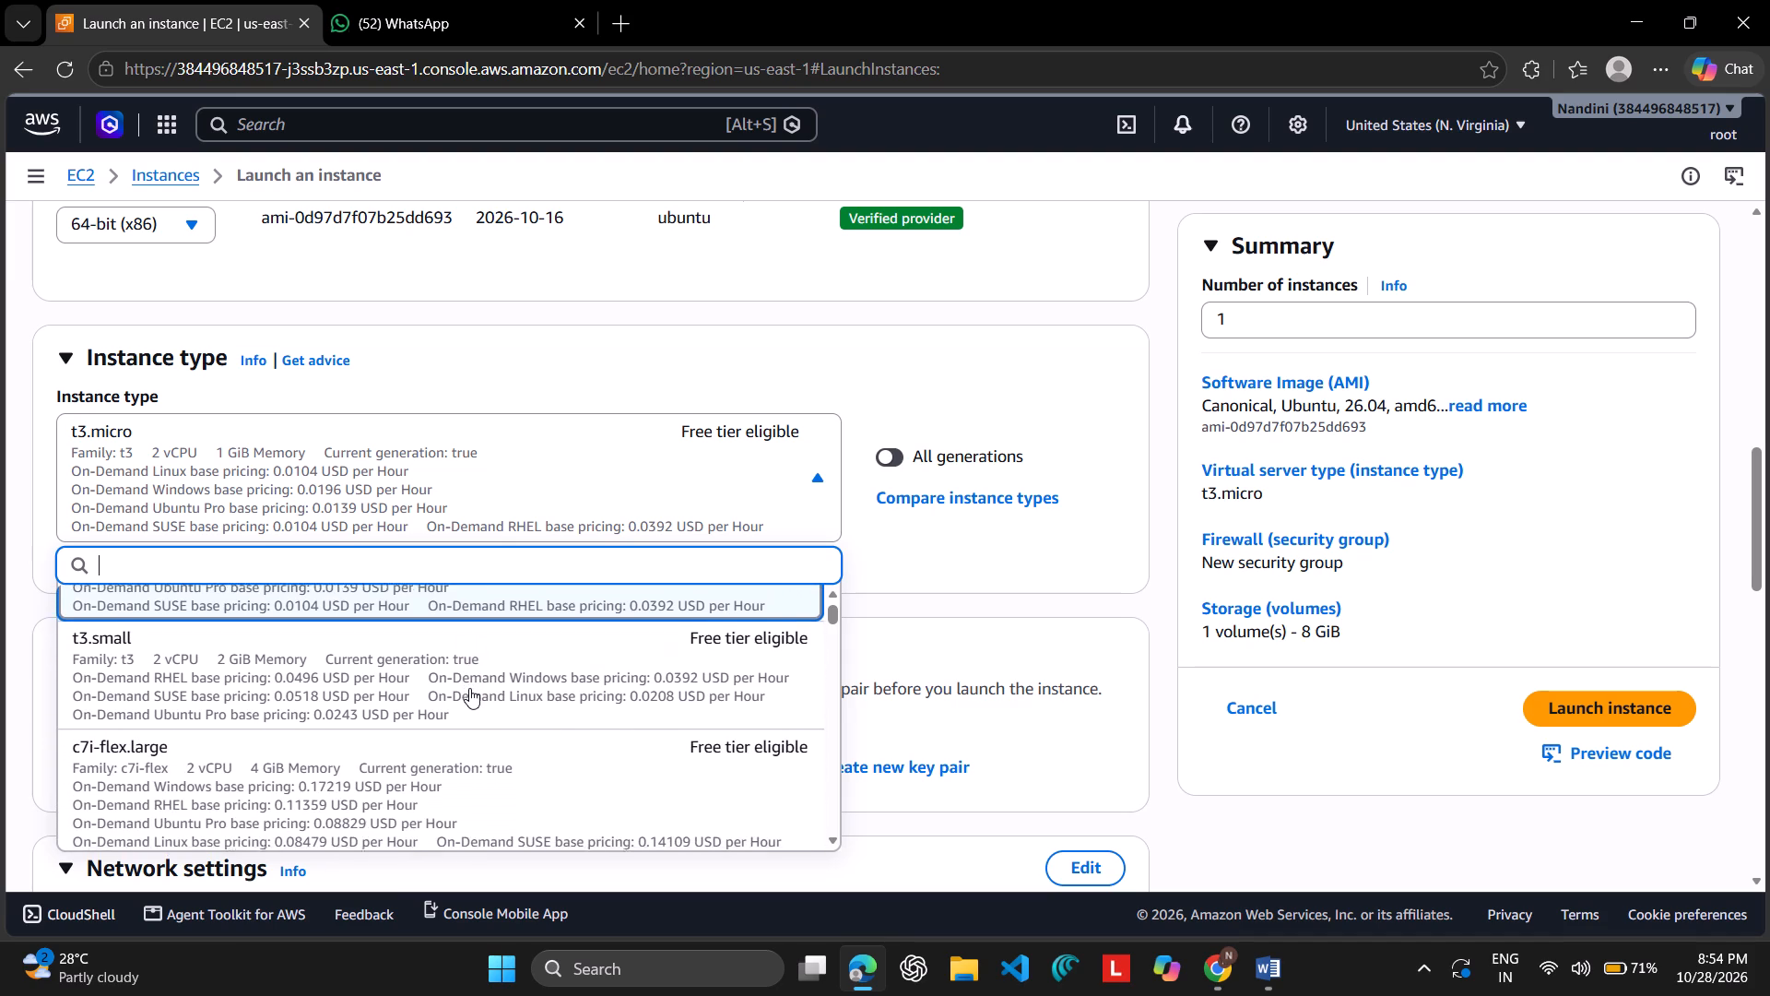
{"action": "scroll", "coordinate": [469, 688], "scroll_direction": "down", "scroll_amount": 2}
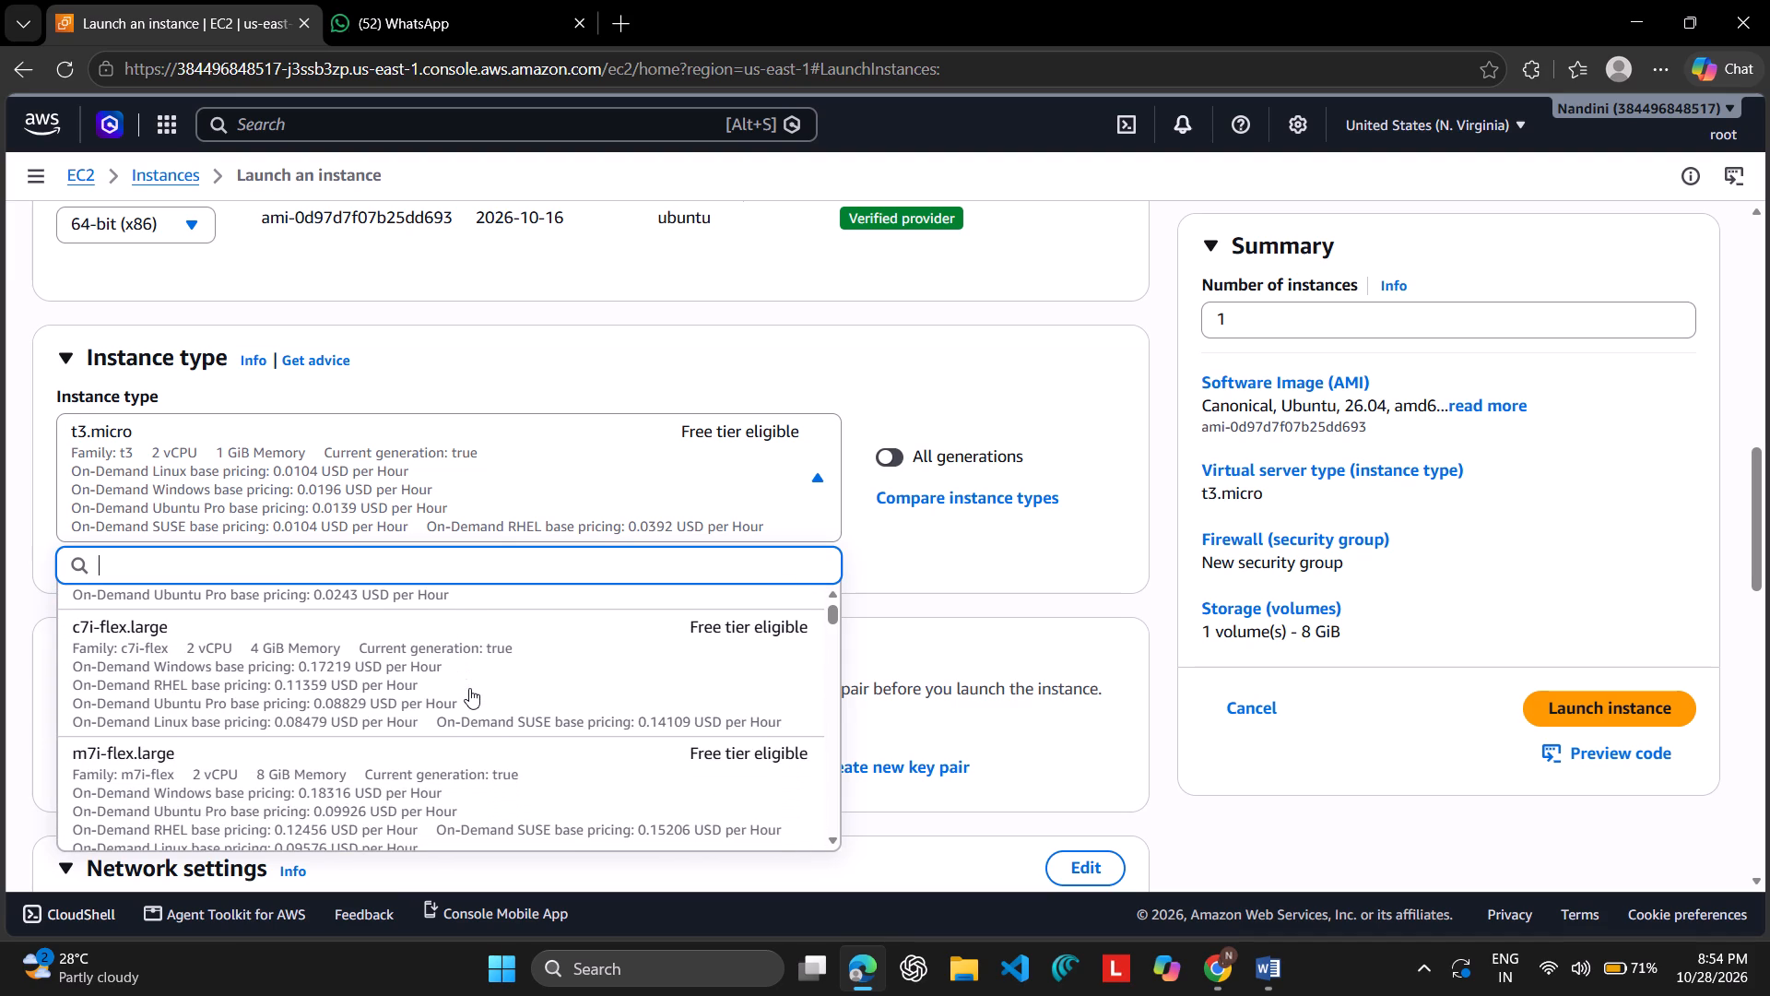
{"action": "scroll", "coordinate": [469, 688], "scroll_direction": "down", "scroll_amount": 3}
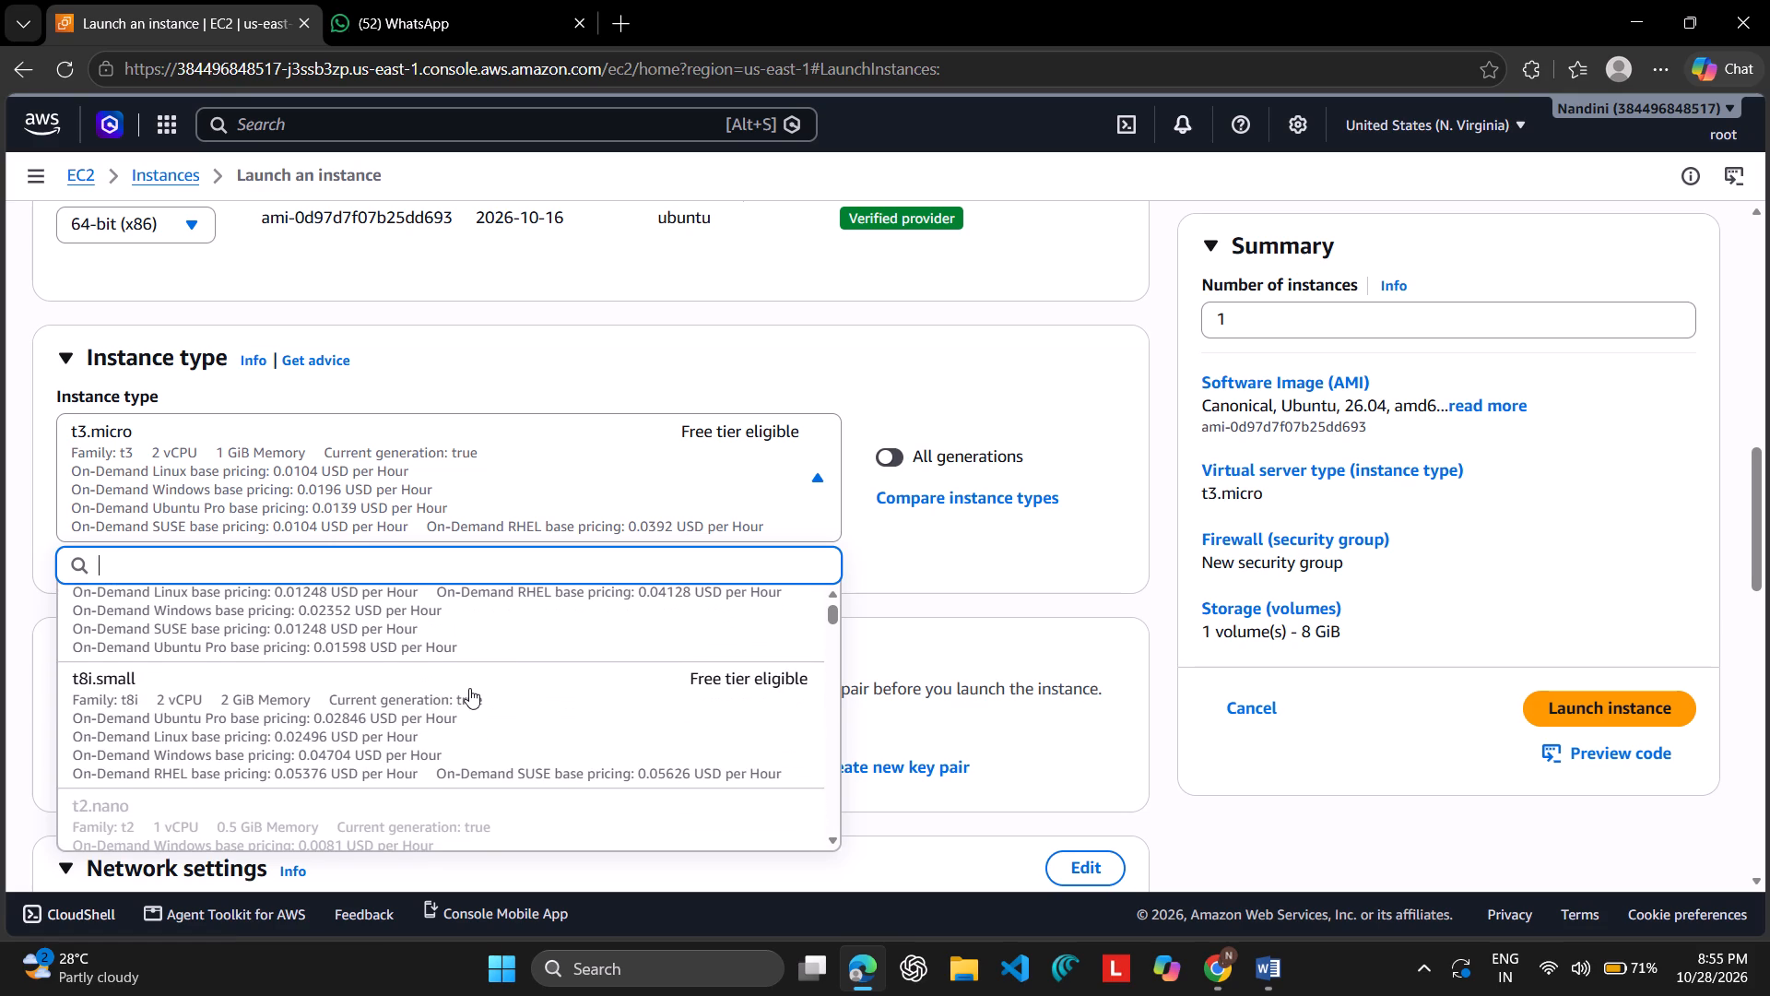
{"action": "scroll", "coordinate": [469, 688], "scroll_direction": "down", "scroll_amount": 1}
{"action": "scroll", "coordinate": [469, 688], "scroll_direction": "up", "scroll_amount": 2}
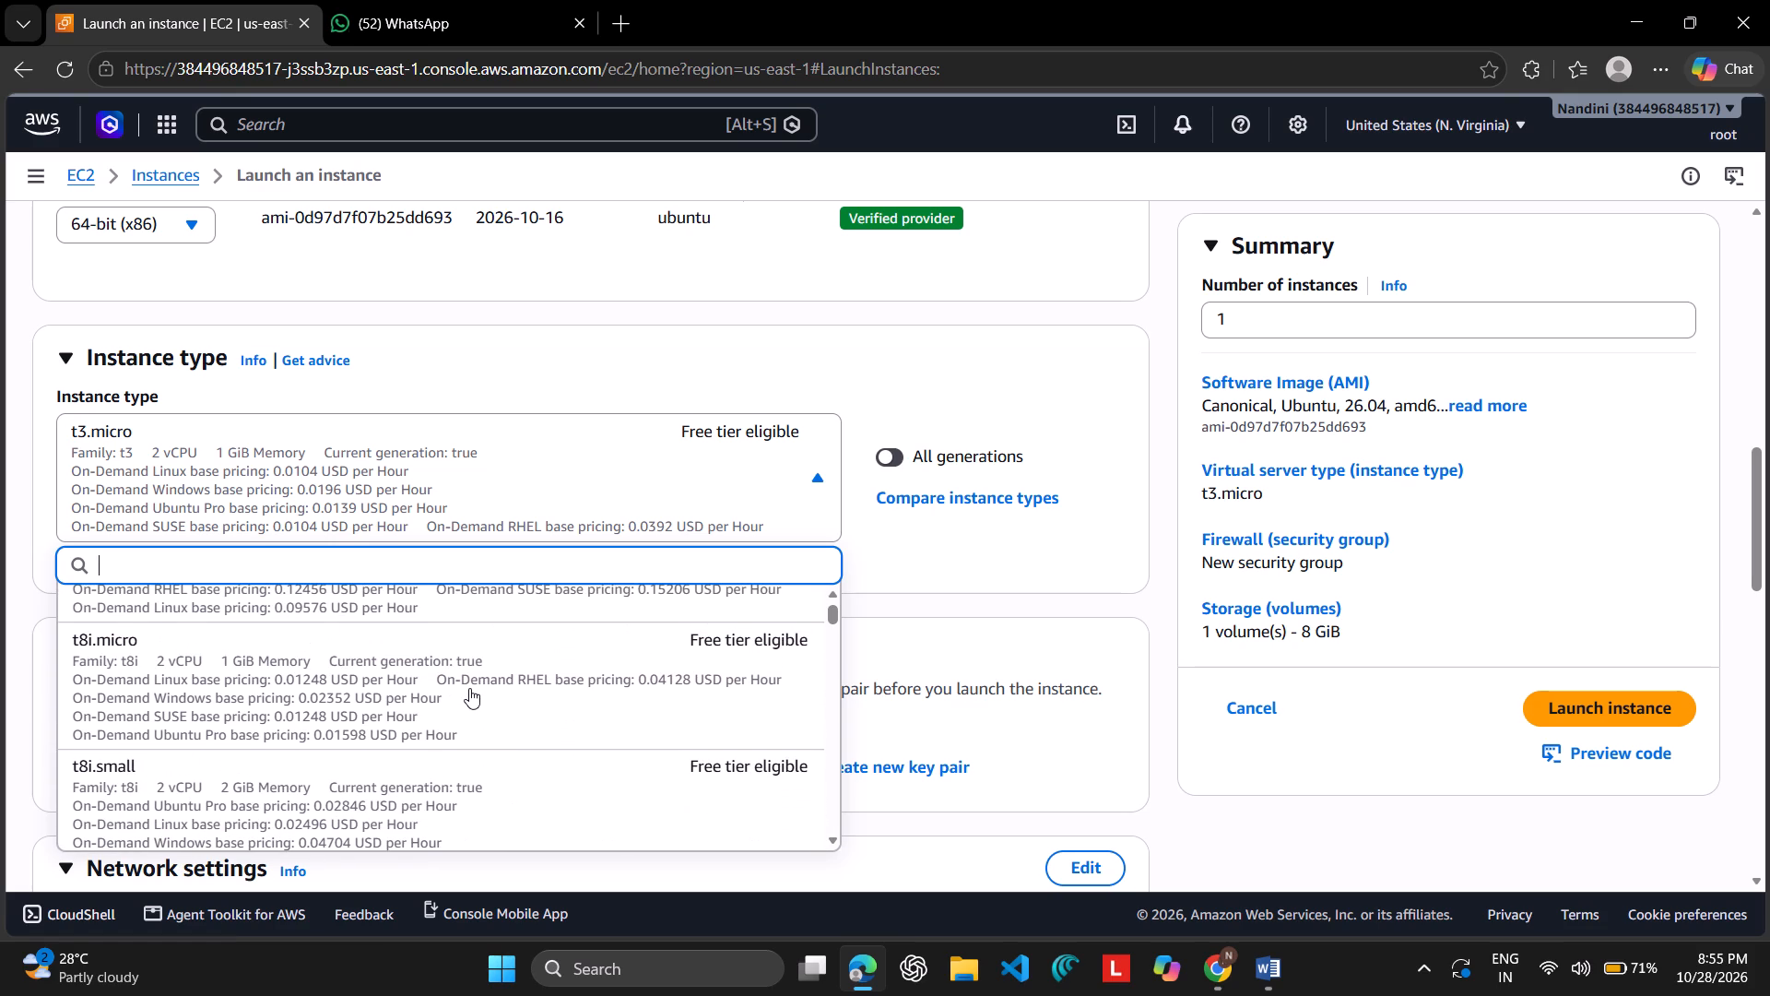
{"action": "scroll", "coordinate": [469, 688], "scroll_direction": "up", "scroll_amount": 2}
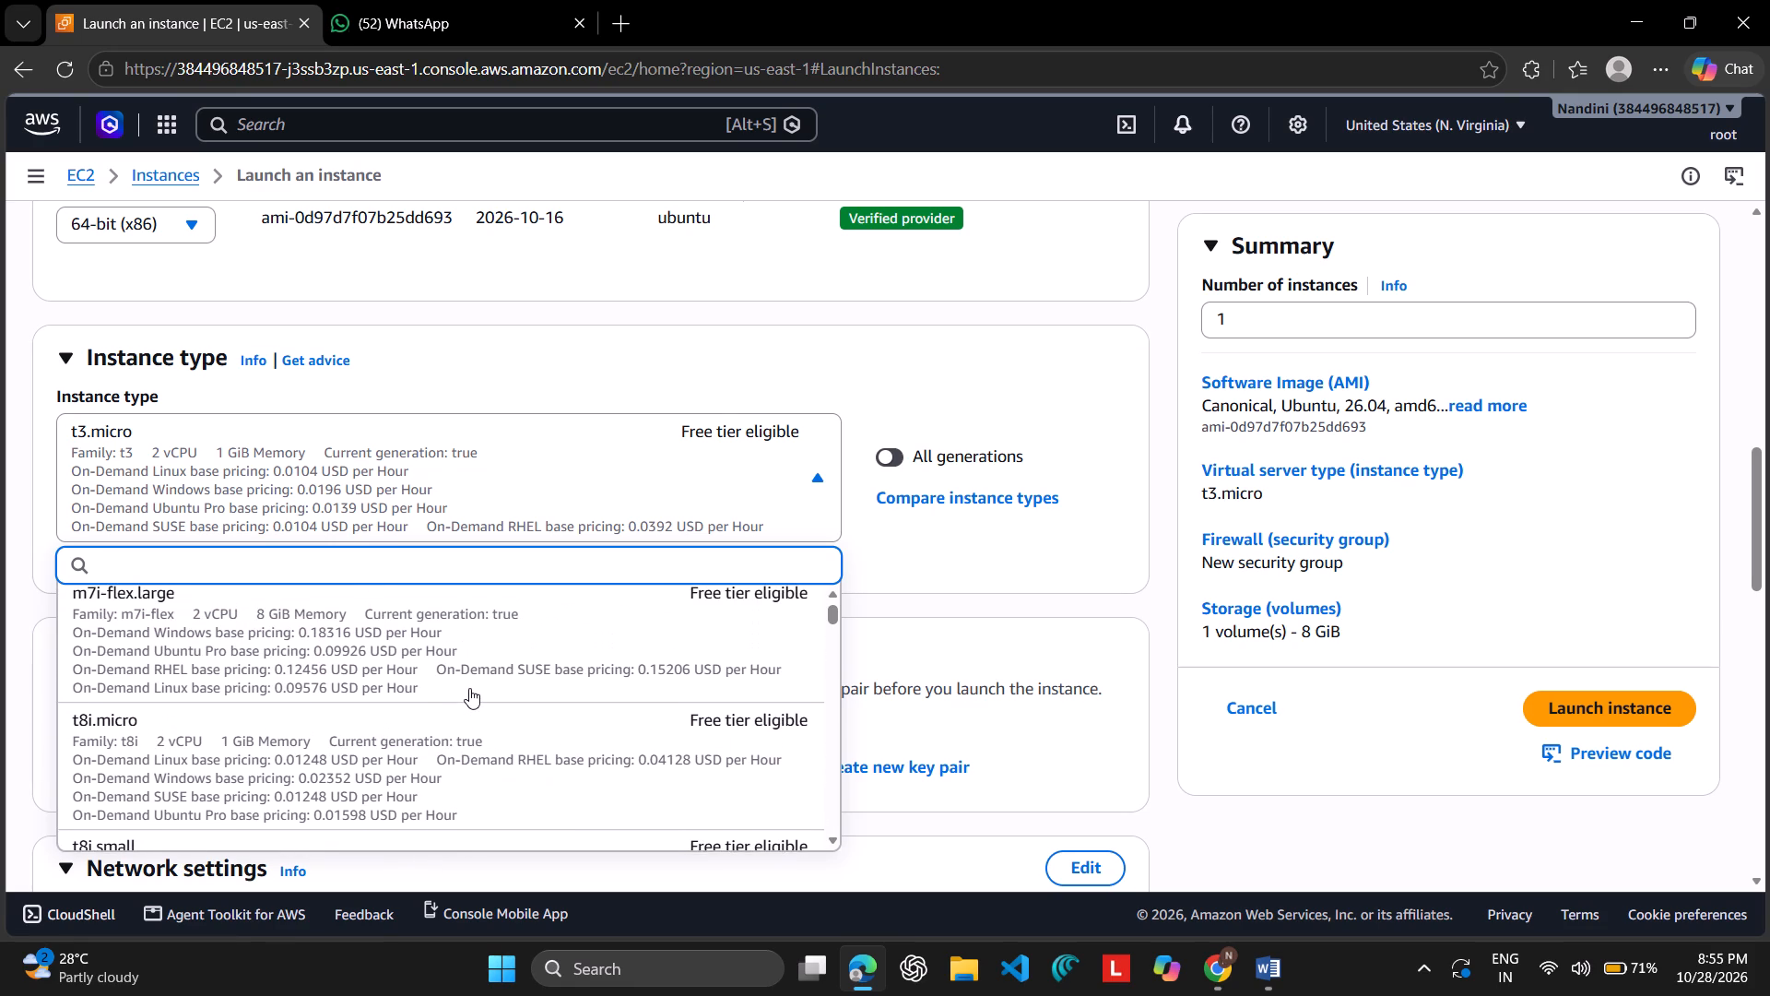
{"action": "scroll", "coordinate": [469, 688], "scroll_direction": "up", "scroll_amount": 1}
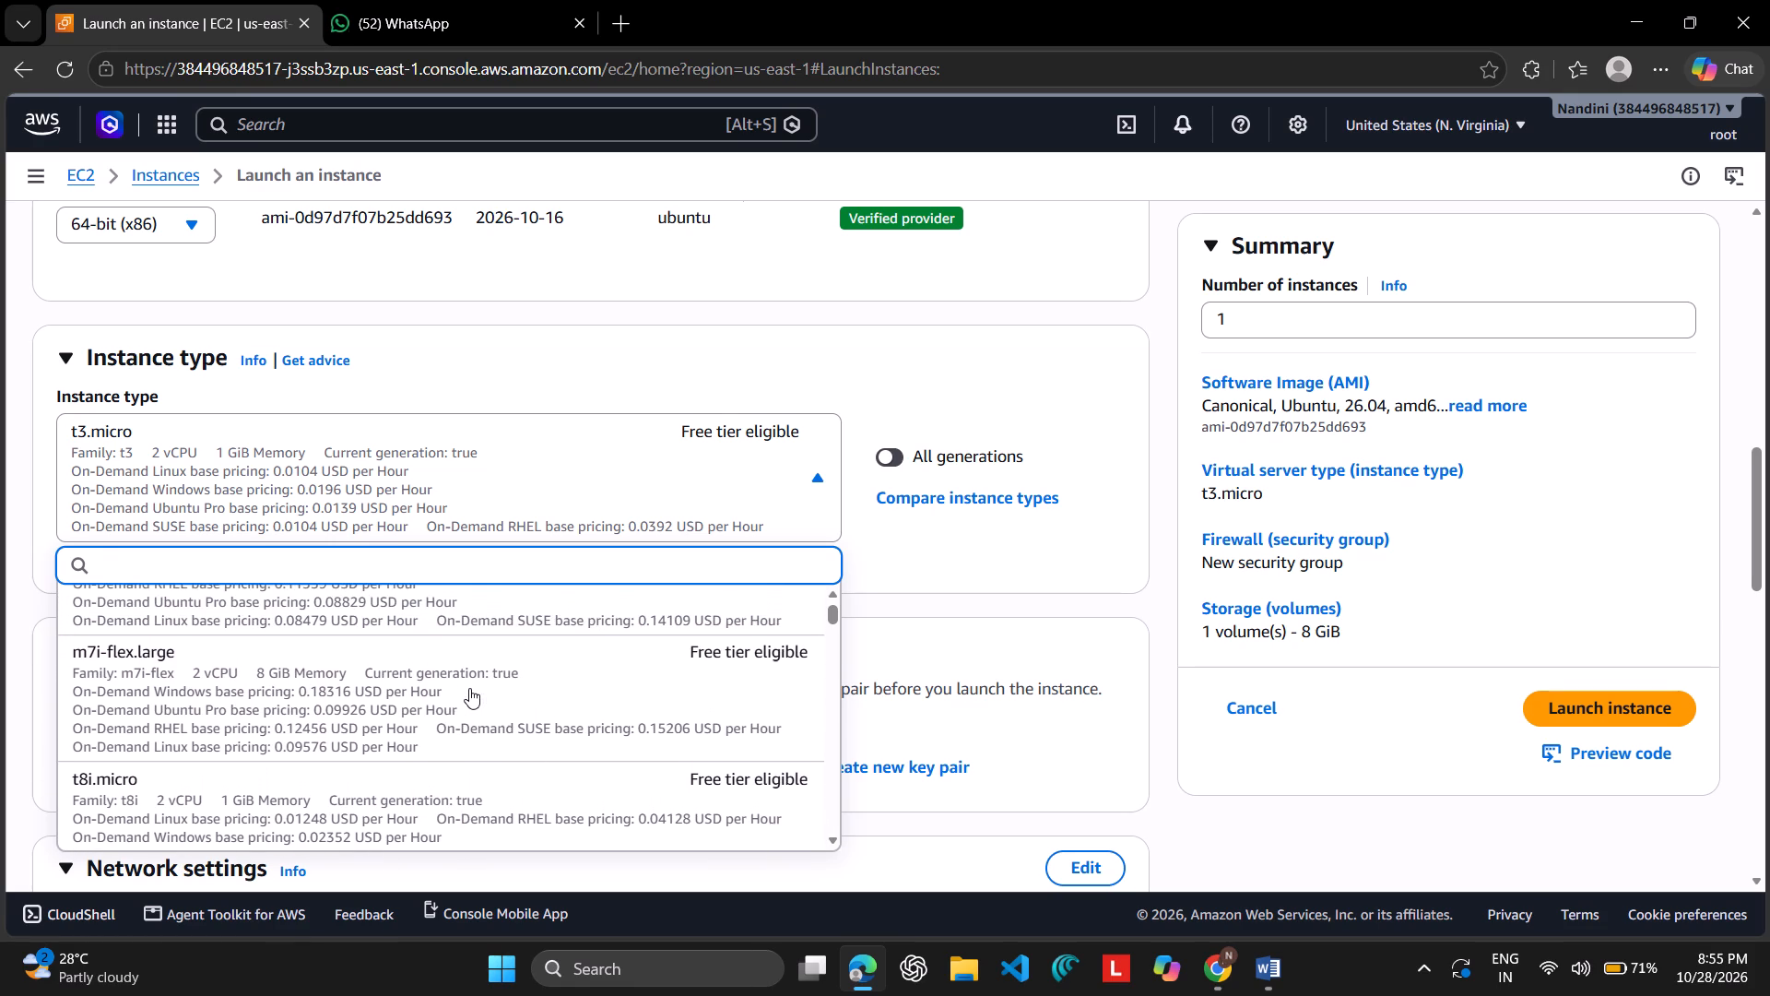
{"action": "scroll", "coordinate": [469, 688], "scroll_direction": "up", "scroll_amount": 2}
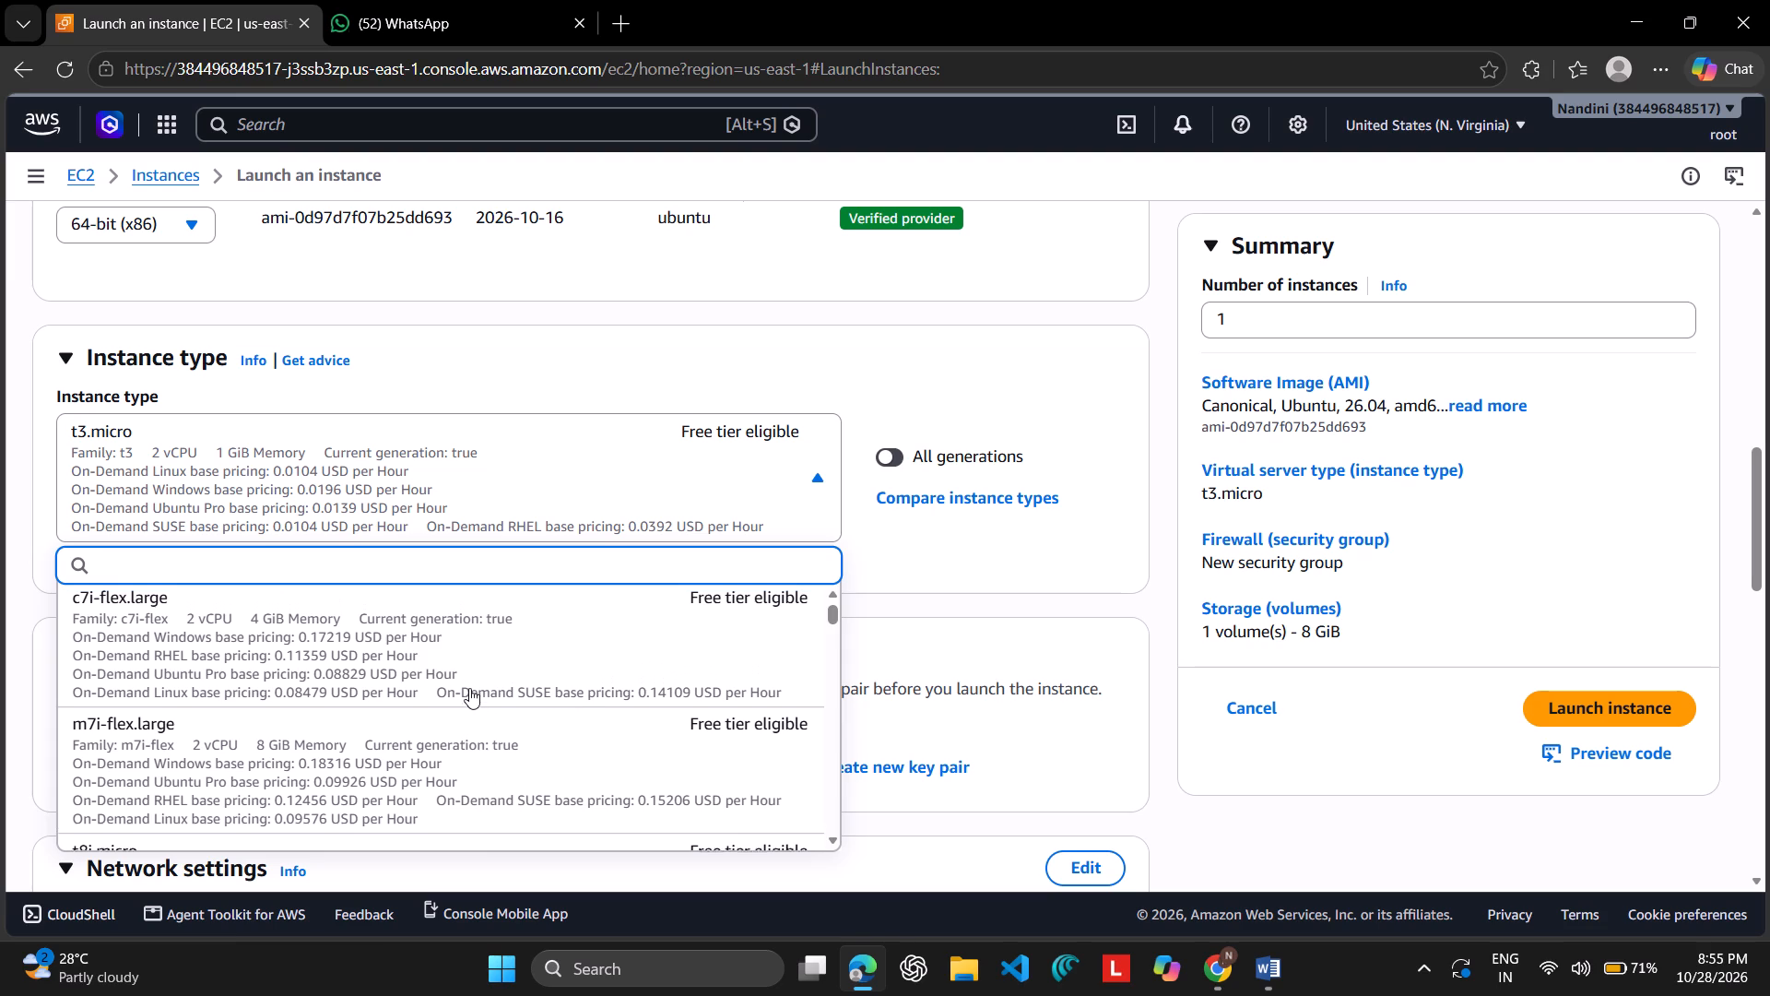
{"action": "scroll", "coordinate": [469, 688], "scroll_direction": "up", "scroll_amount": 5}
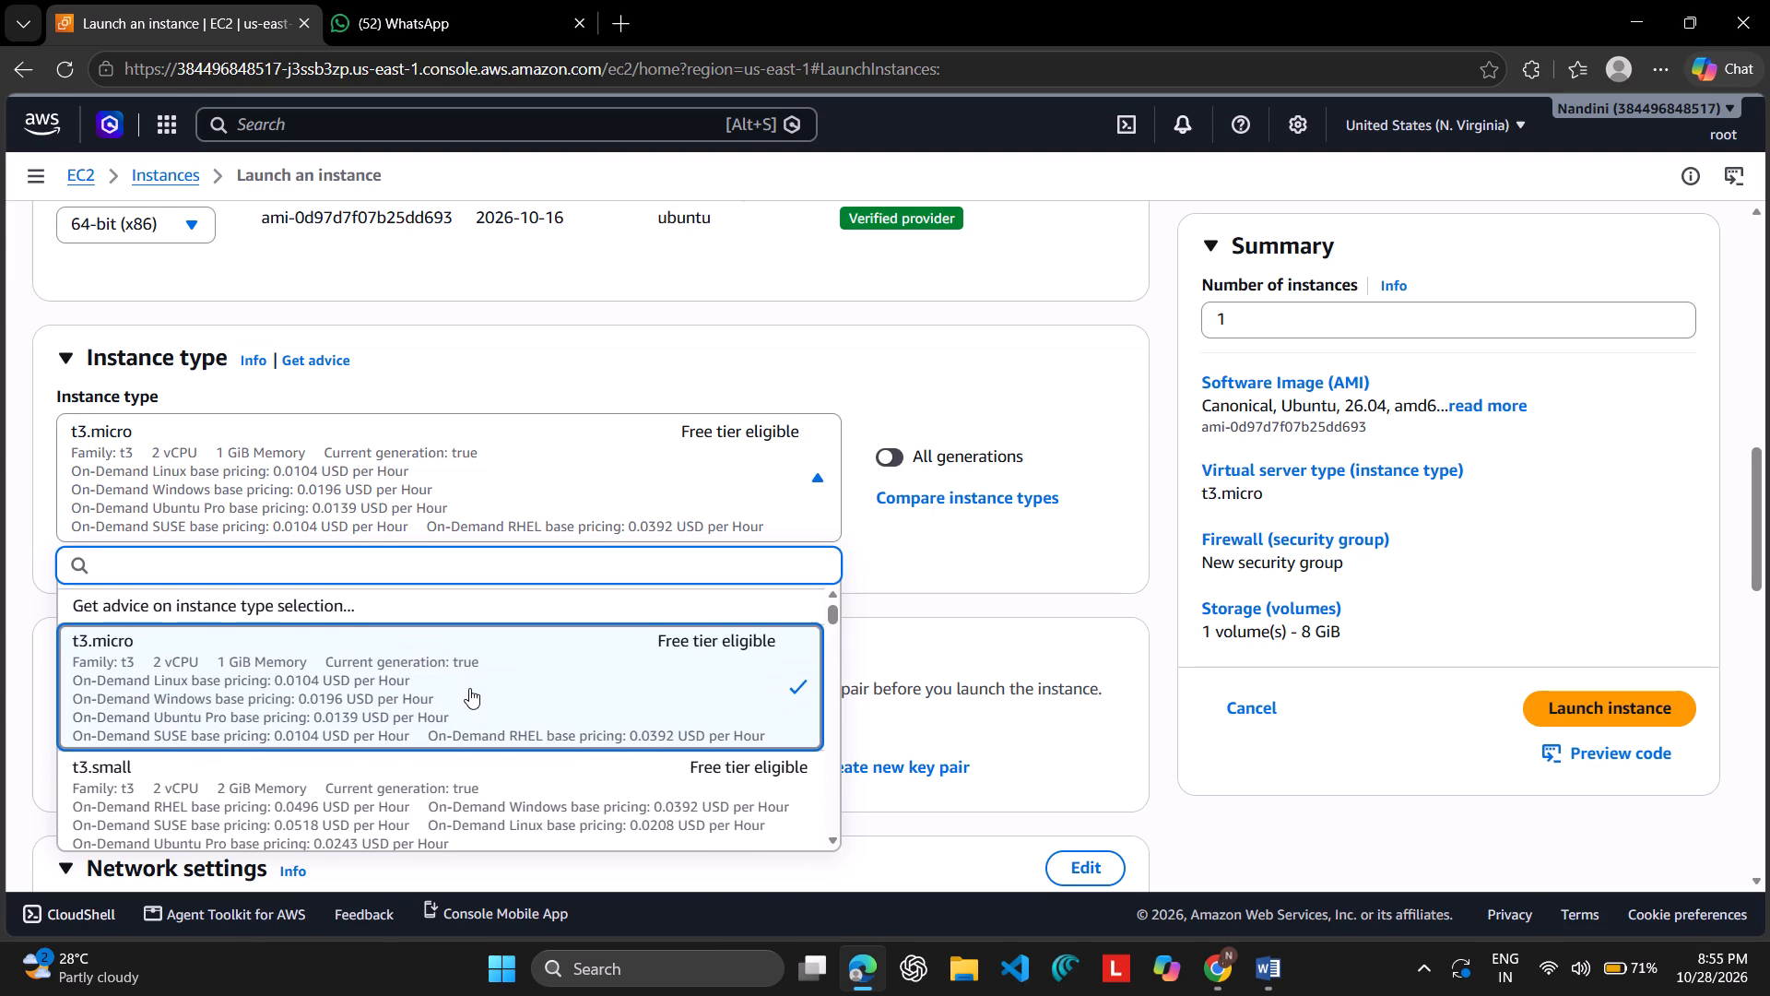
Set the instance type to the free-tier-eligible c7i-flex.large with 2 vCPU and 4 GiB memory.
{"action": "scroll", "coordinate": [435, 827], "scroll_direction": "down", "scroll_amount": 1}
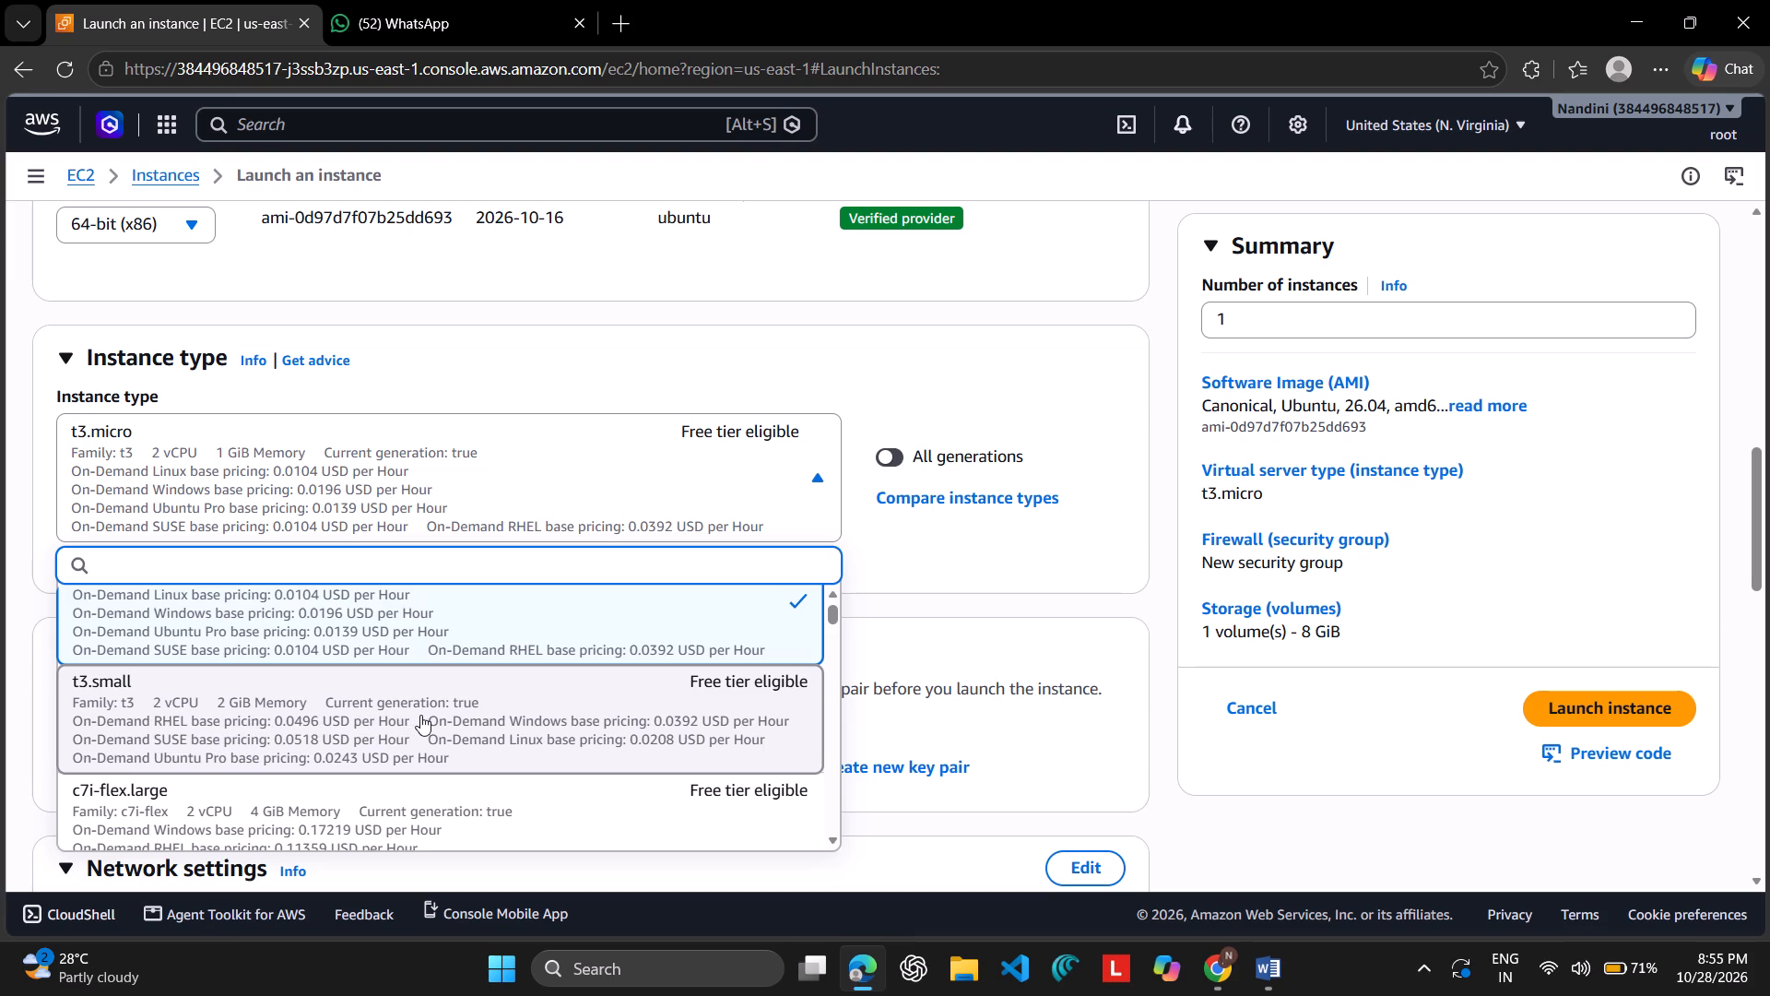
{"action": "scroll", "coordinate": [420, 715], "scroll_direction": "down", "scroll_amount": 1}
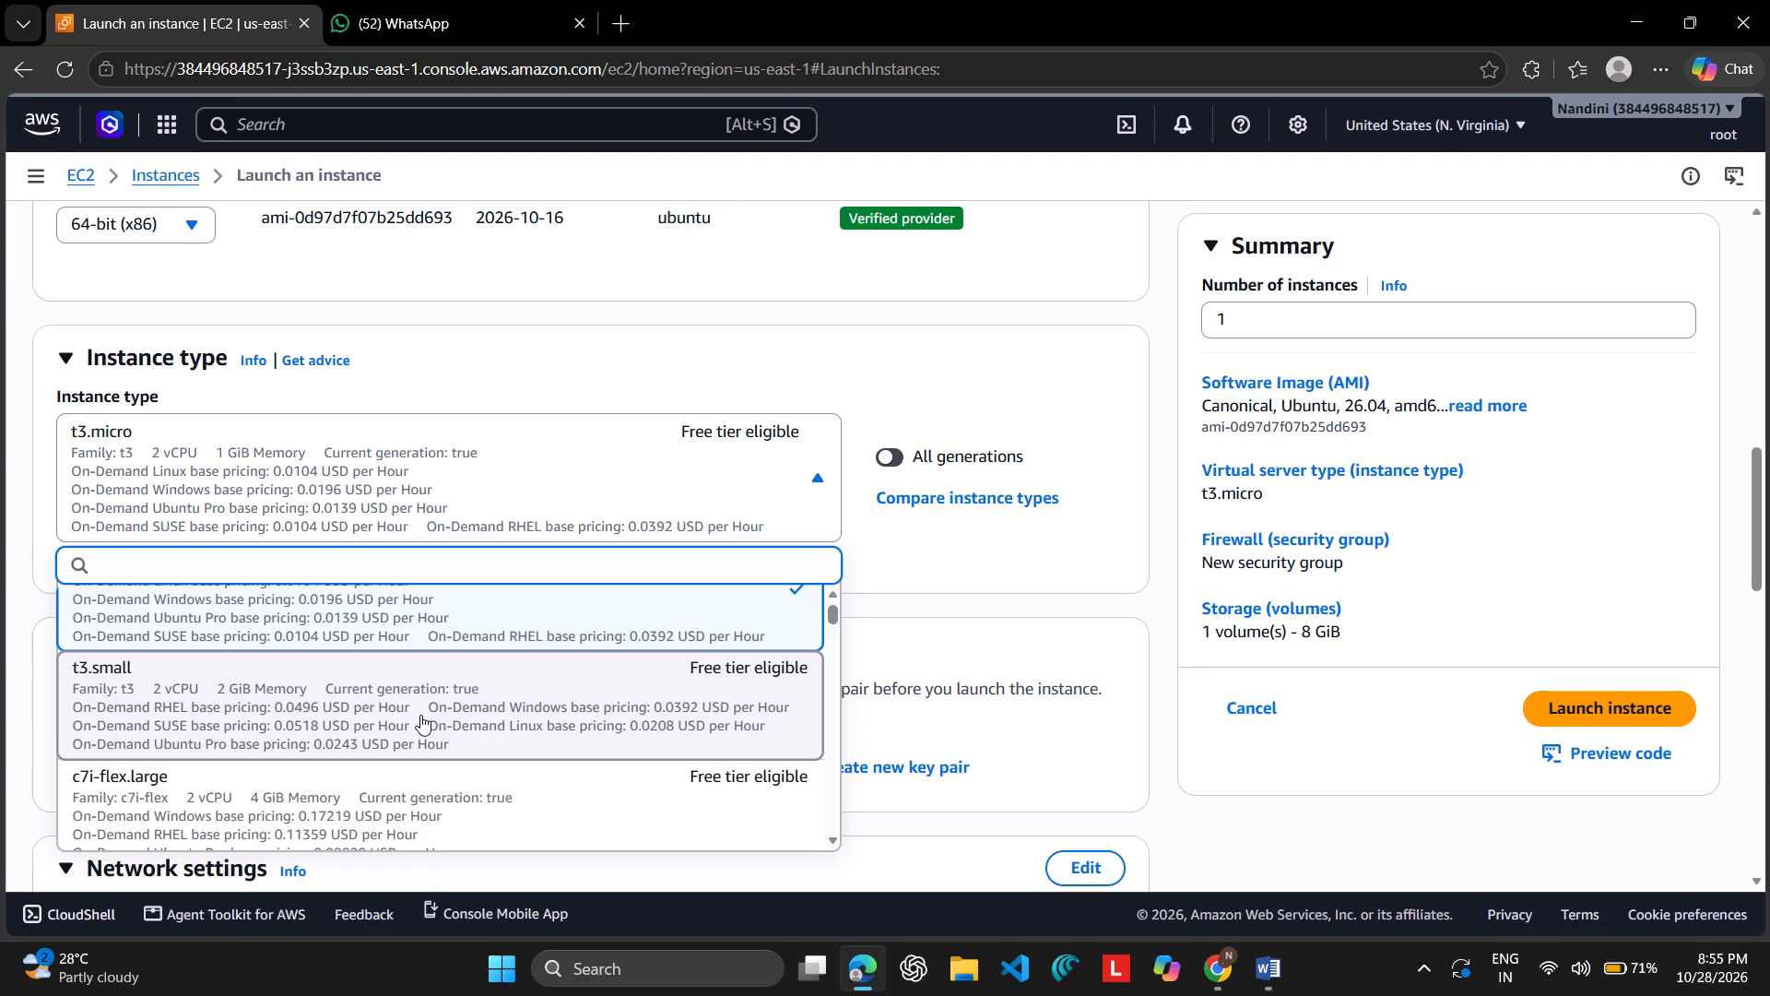
{"action": "scroll", "coordinate": [420, 715], "scroll_direction": "up", "scroll_amount": 1}
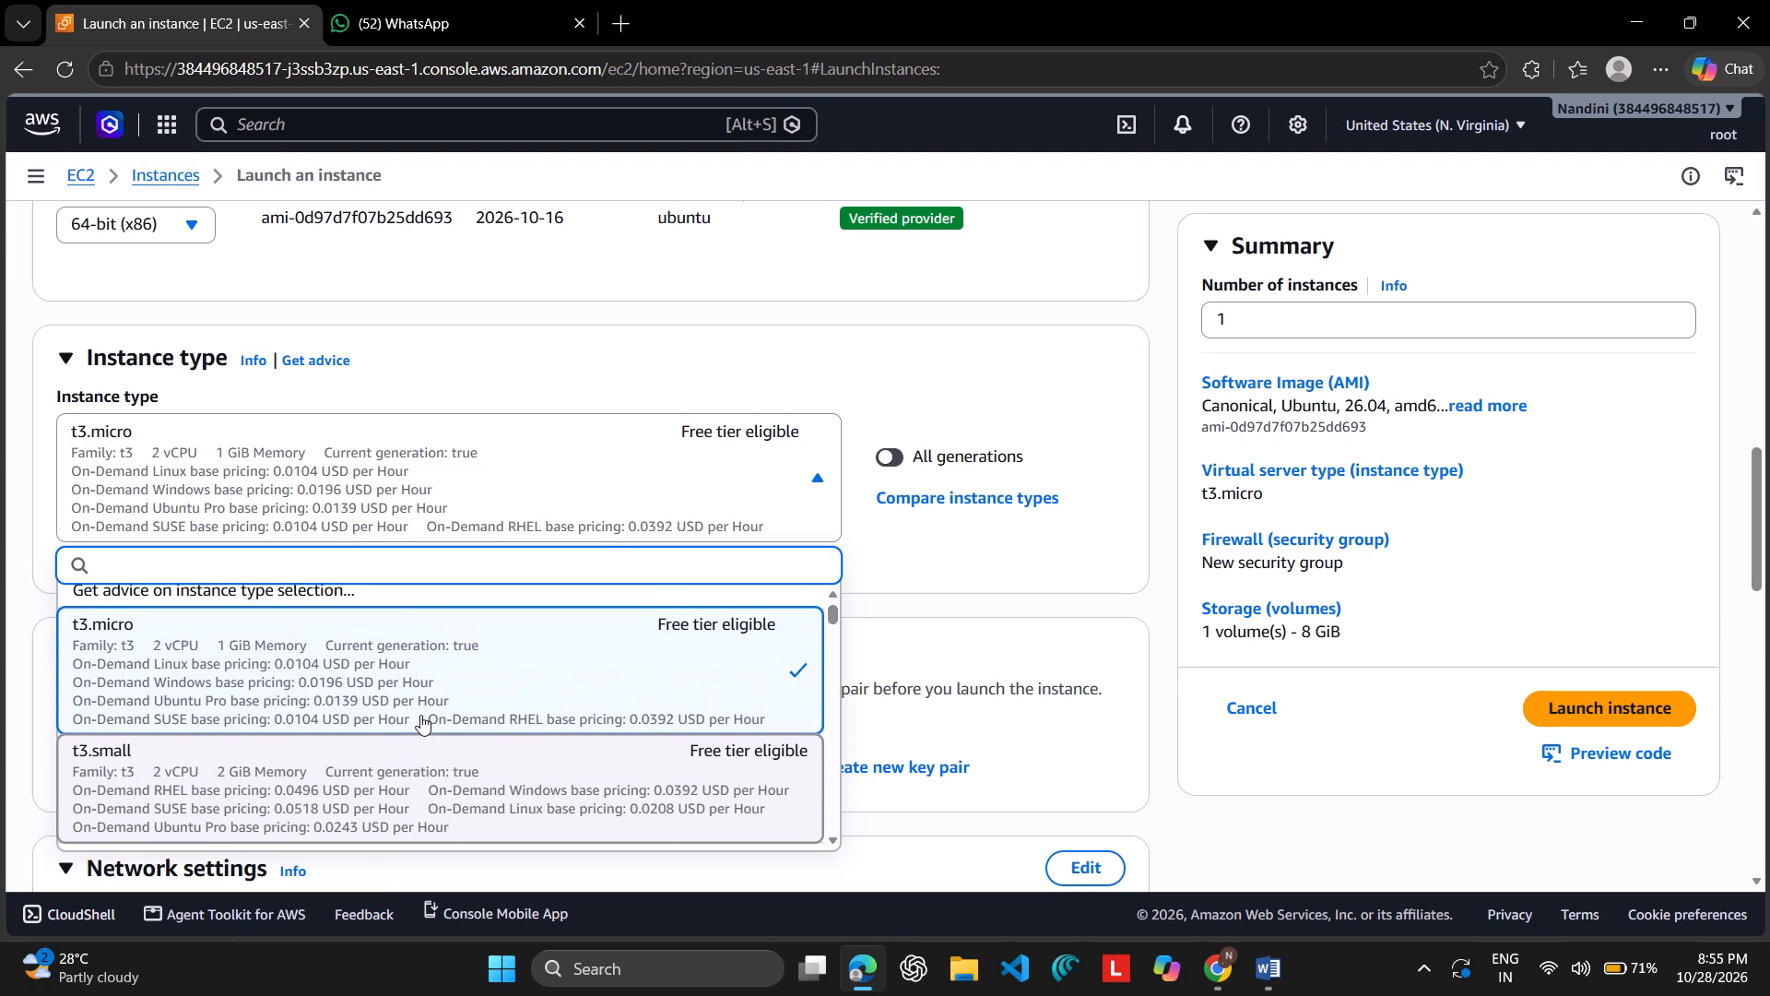
{"action": "scroll", "coordinate": [420, 715], "scroll_direction": "down", "scroll_amount": 4}
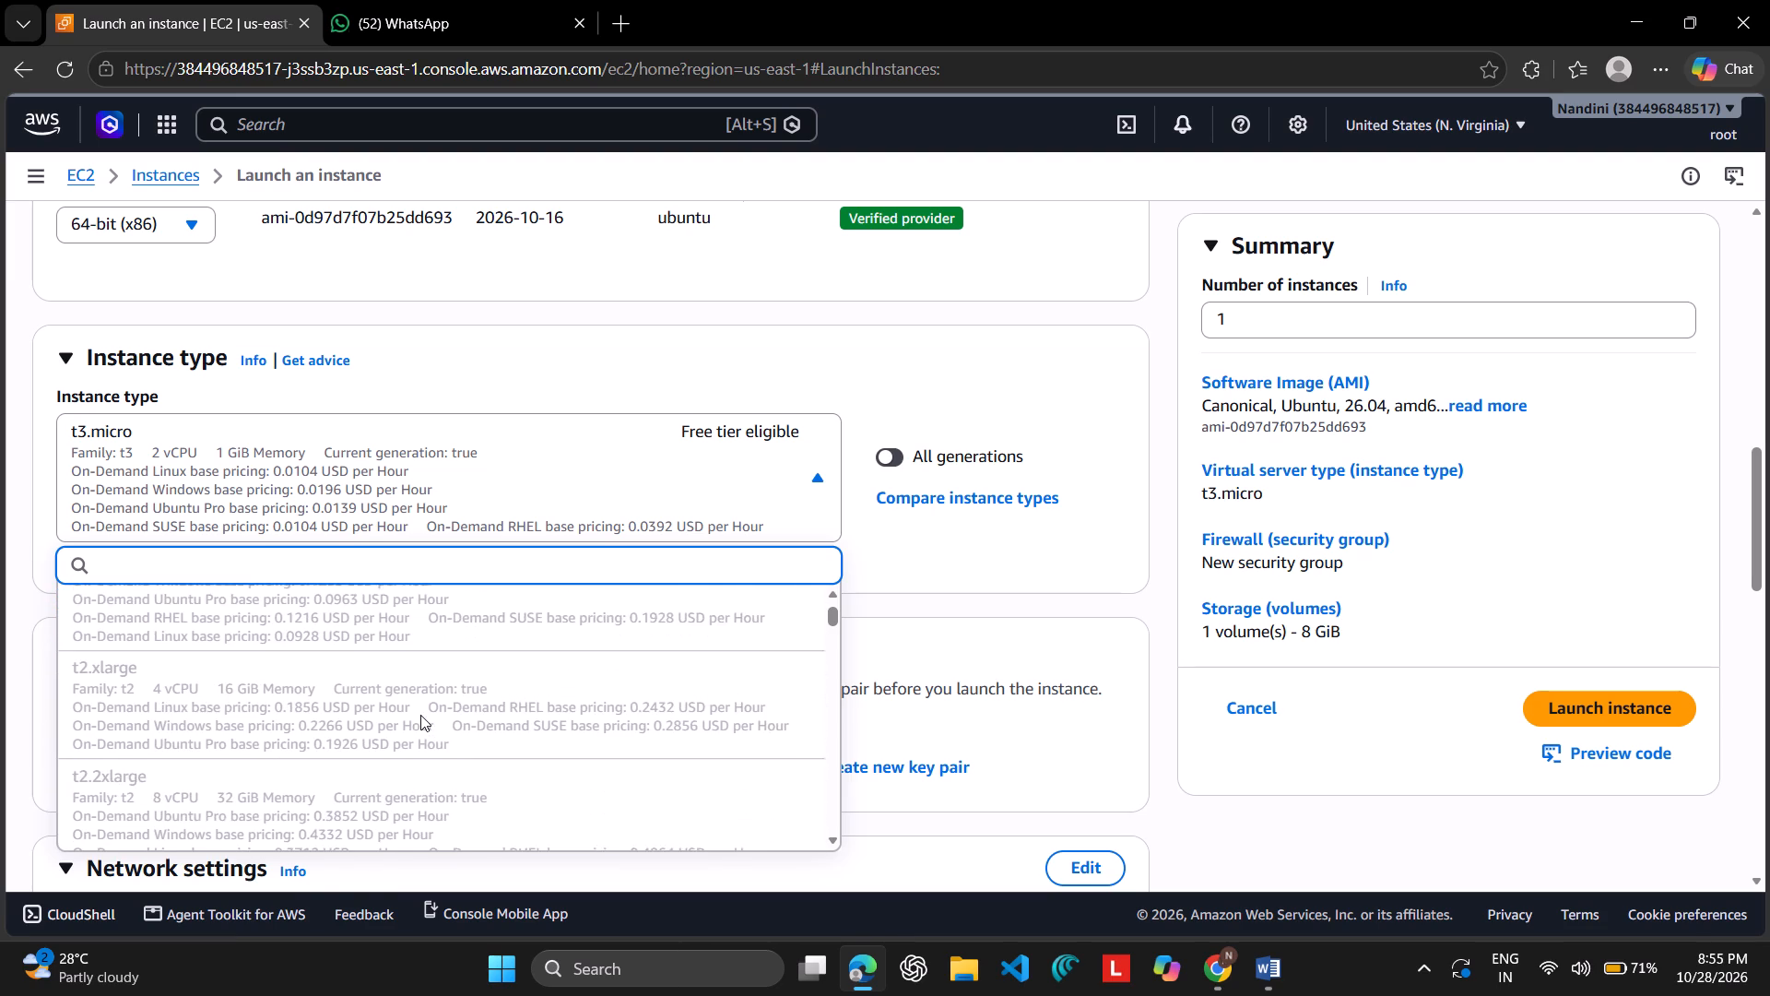
{"action": "scroll", "coordinate": [420, 715], "scroll_direction": "down", "scroll_amount": 1}
{"action": "scroll", "coordinate": [420, 715], "scroll_direction": "up", "scroll_amount": 2}
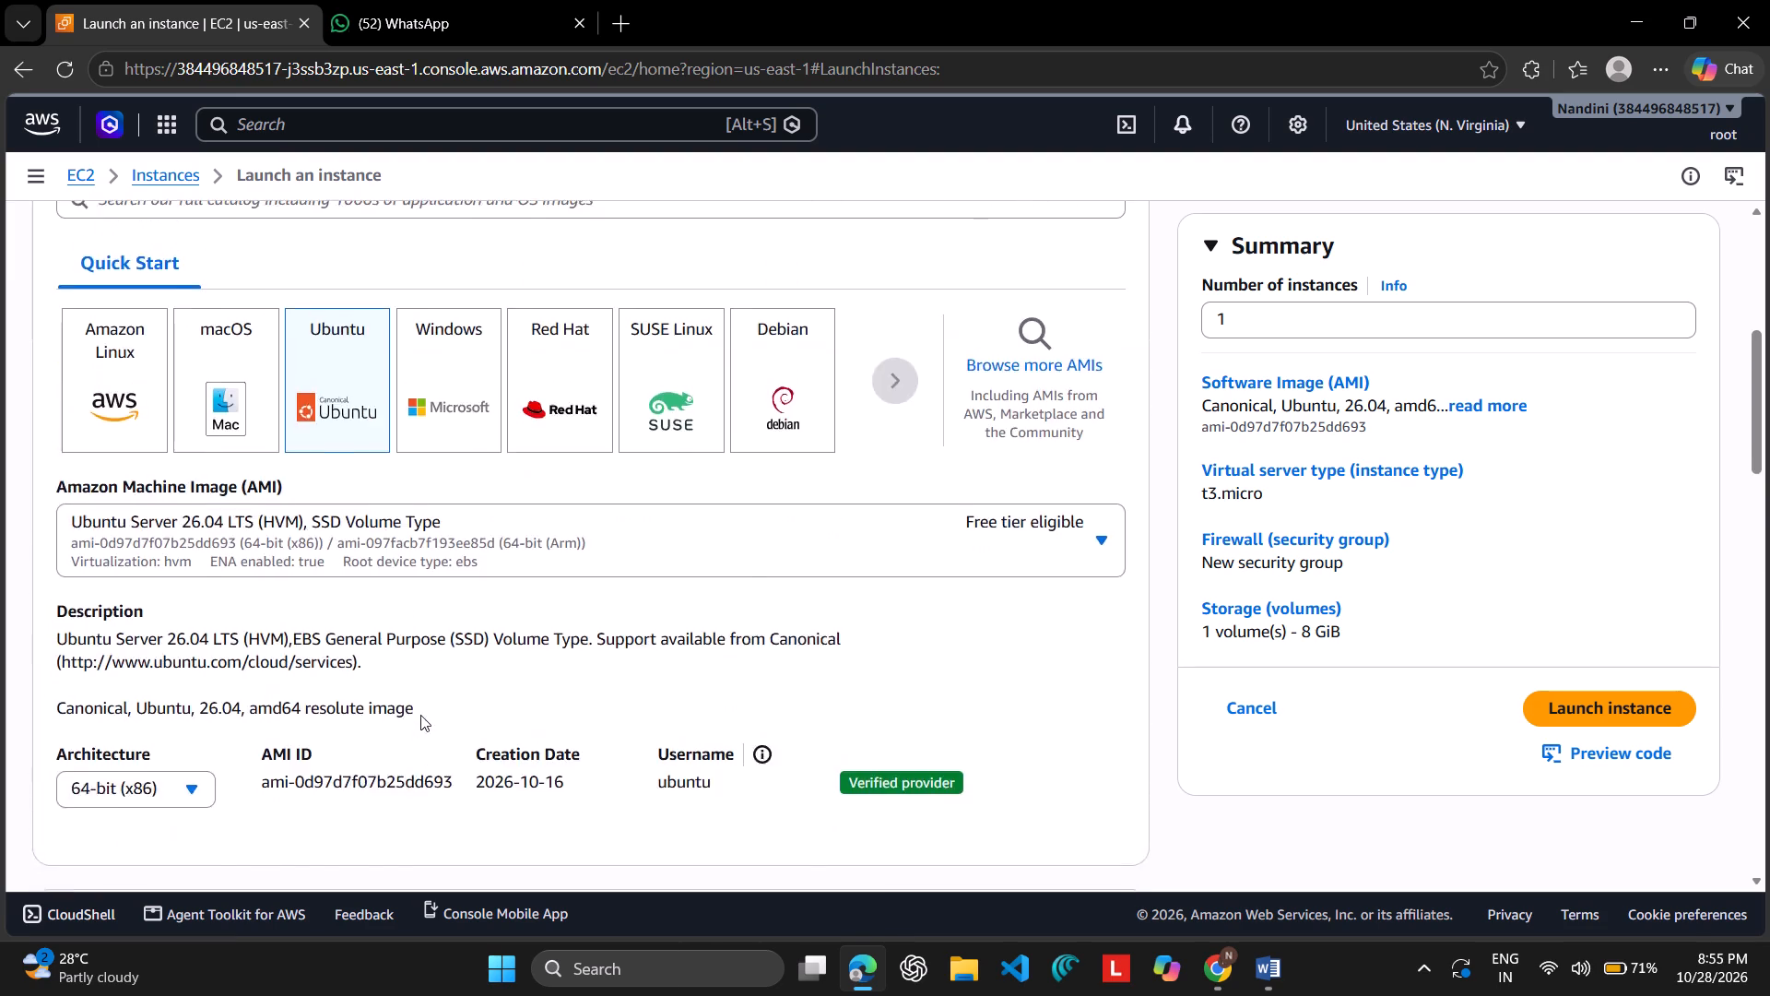
{"action": "scroll", "coordinate": [420, 715], "scroll_direction": "up", "scroll_amount": 1}
{"action": "scroll", "coordinate": [420, 715], "scroll_direction": "down", "scroll_amount": 1}
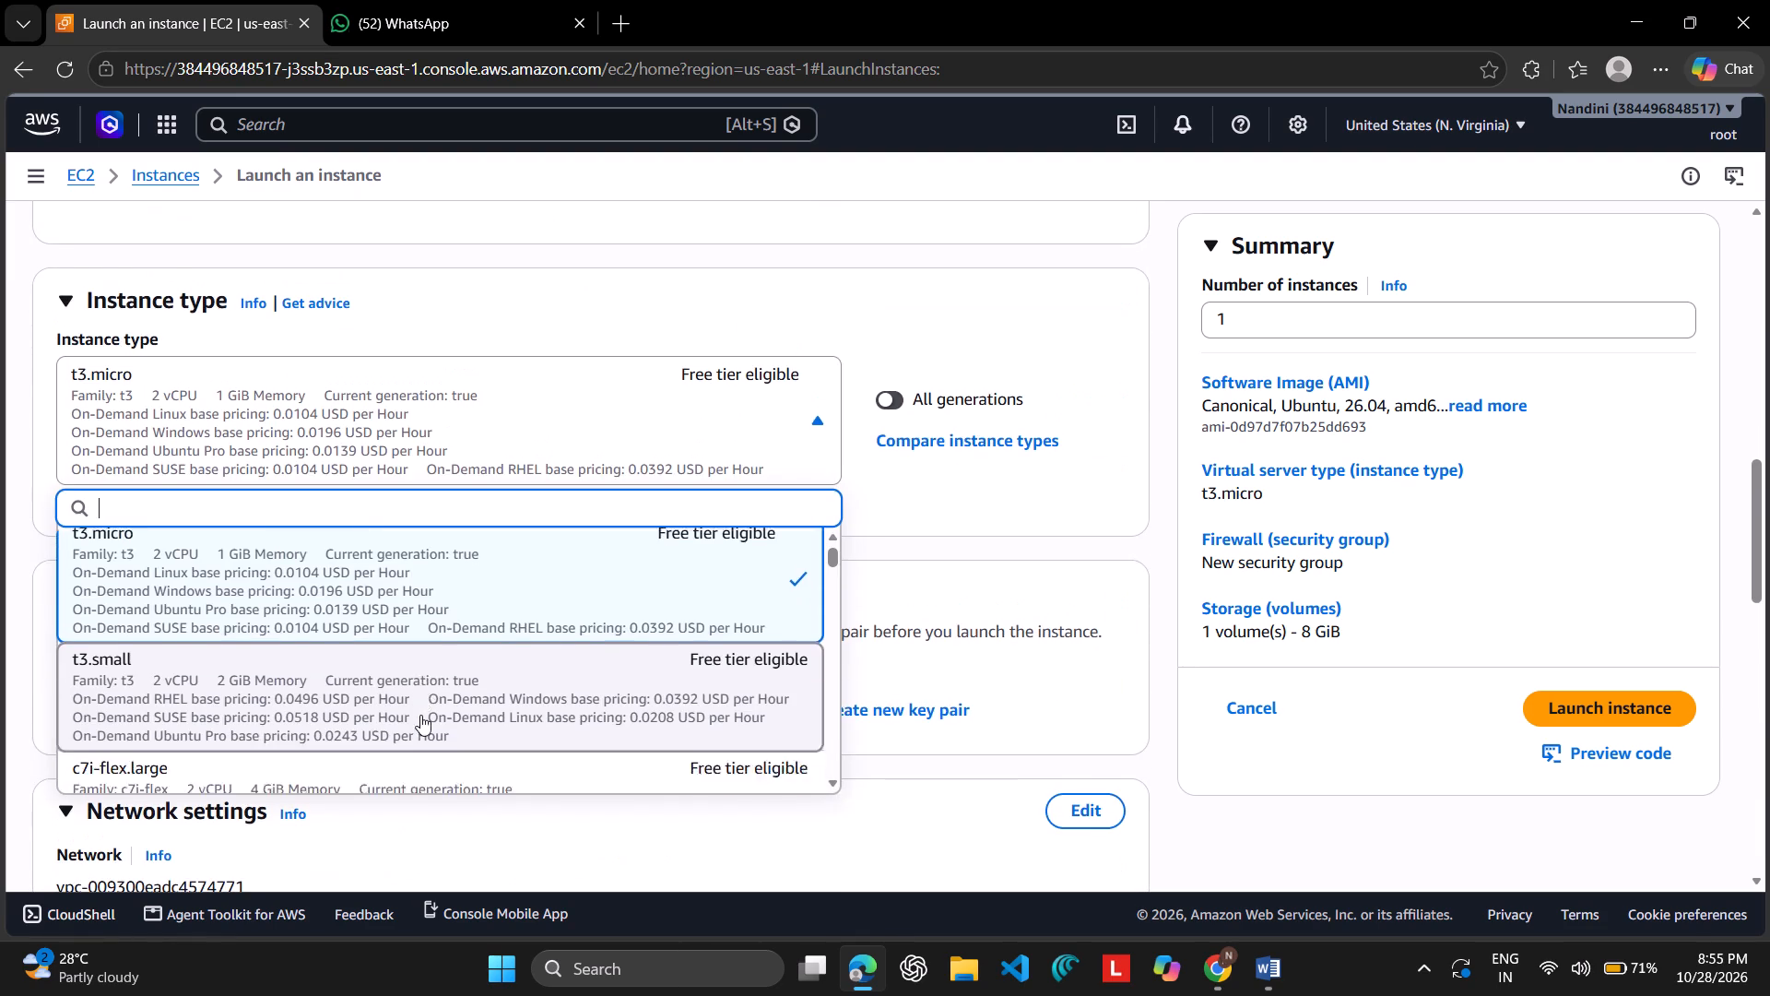
{"action": "scroll", "coordinate": [420, 715], "scroll_direction": "down", "scroll_amount": 2}
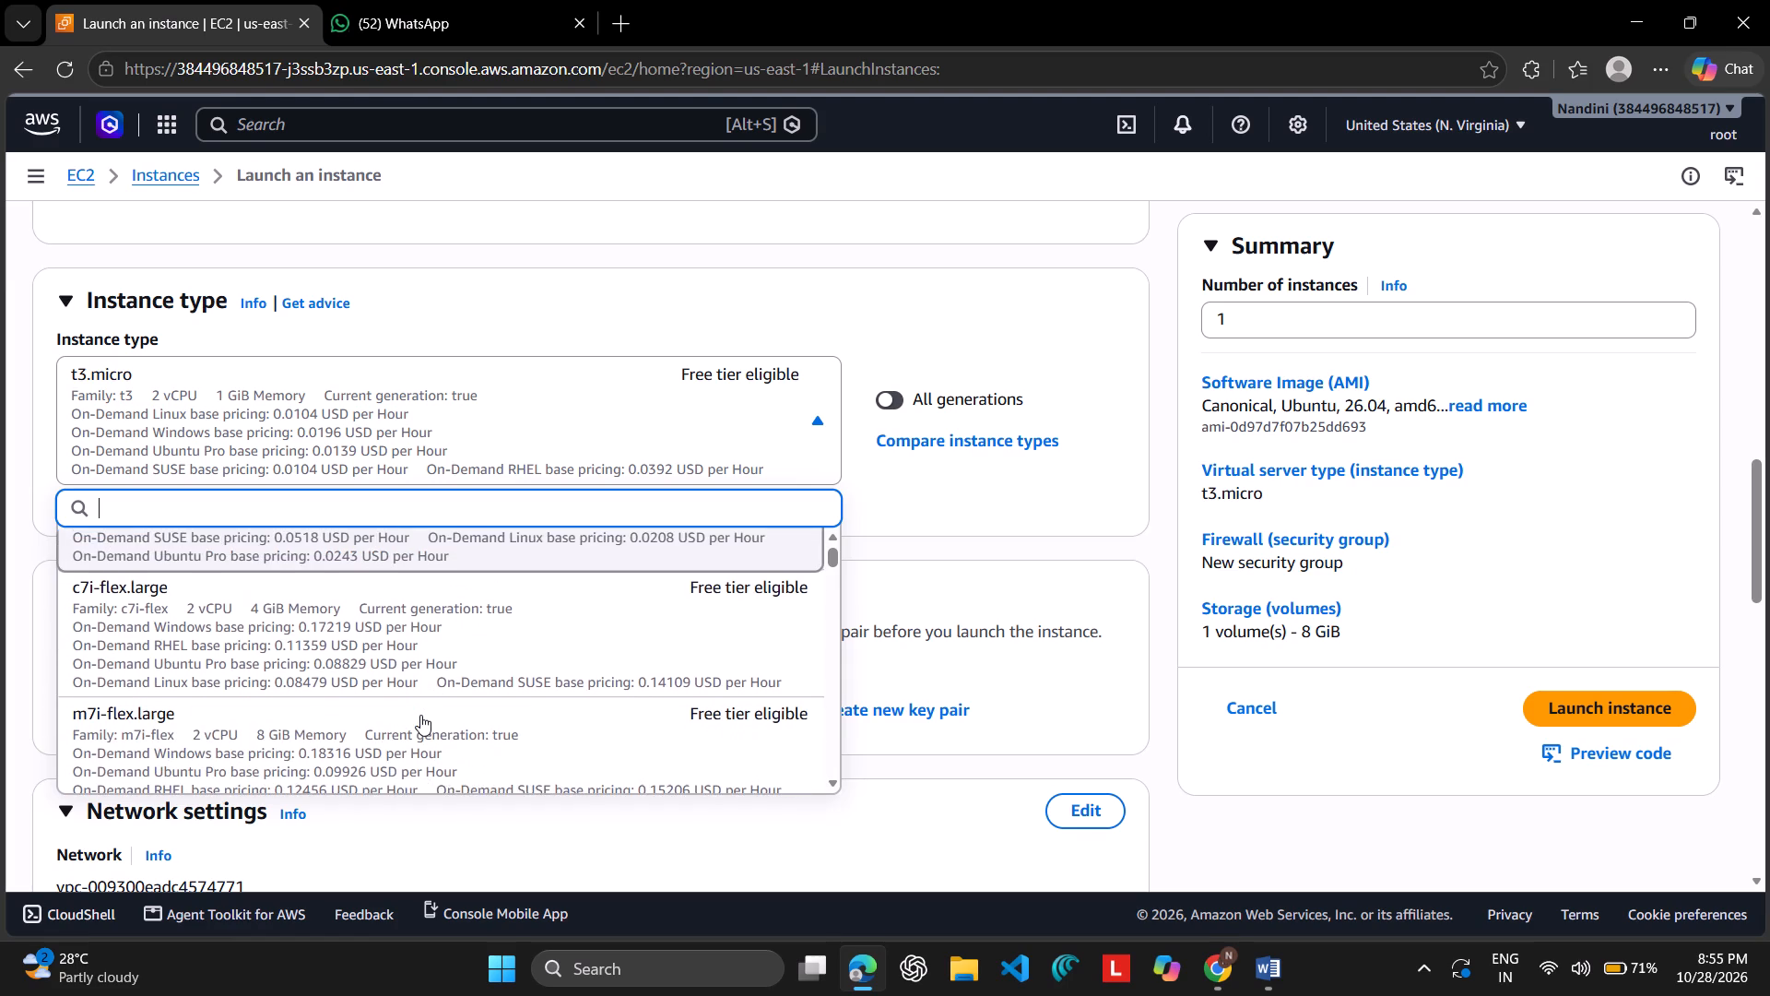
{"action": "left_click", "coordinate": [277, 588]}
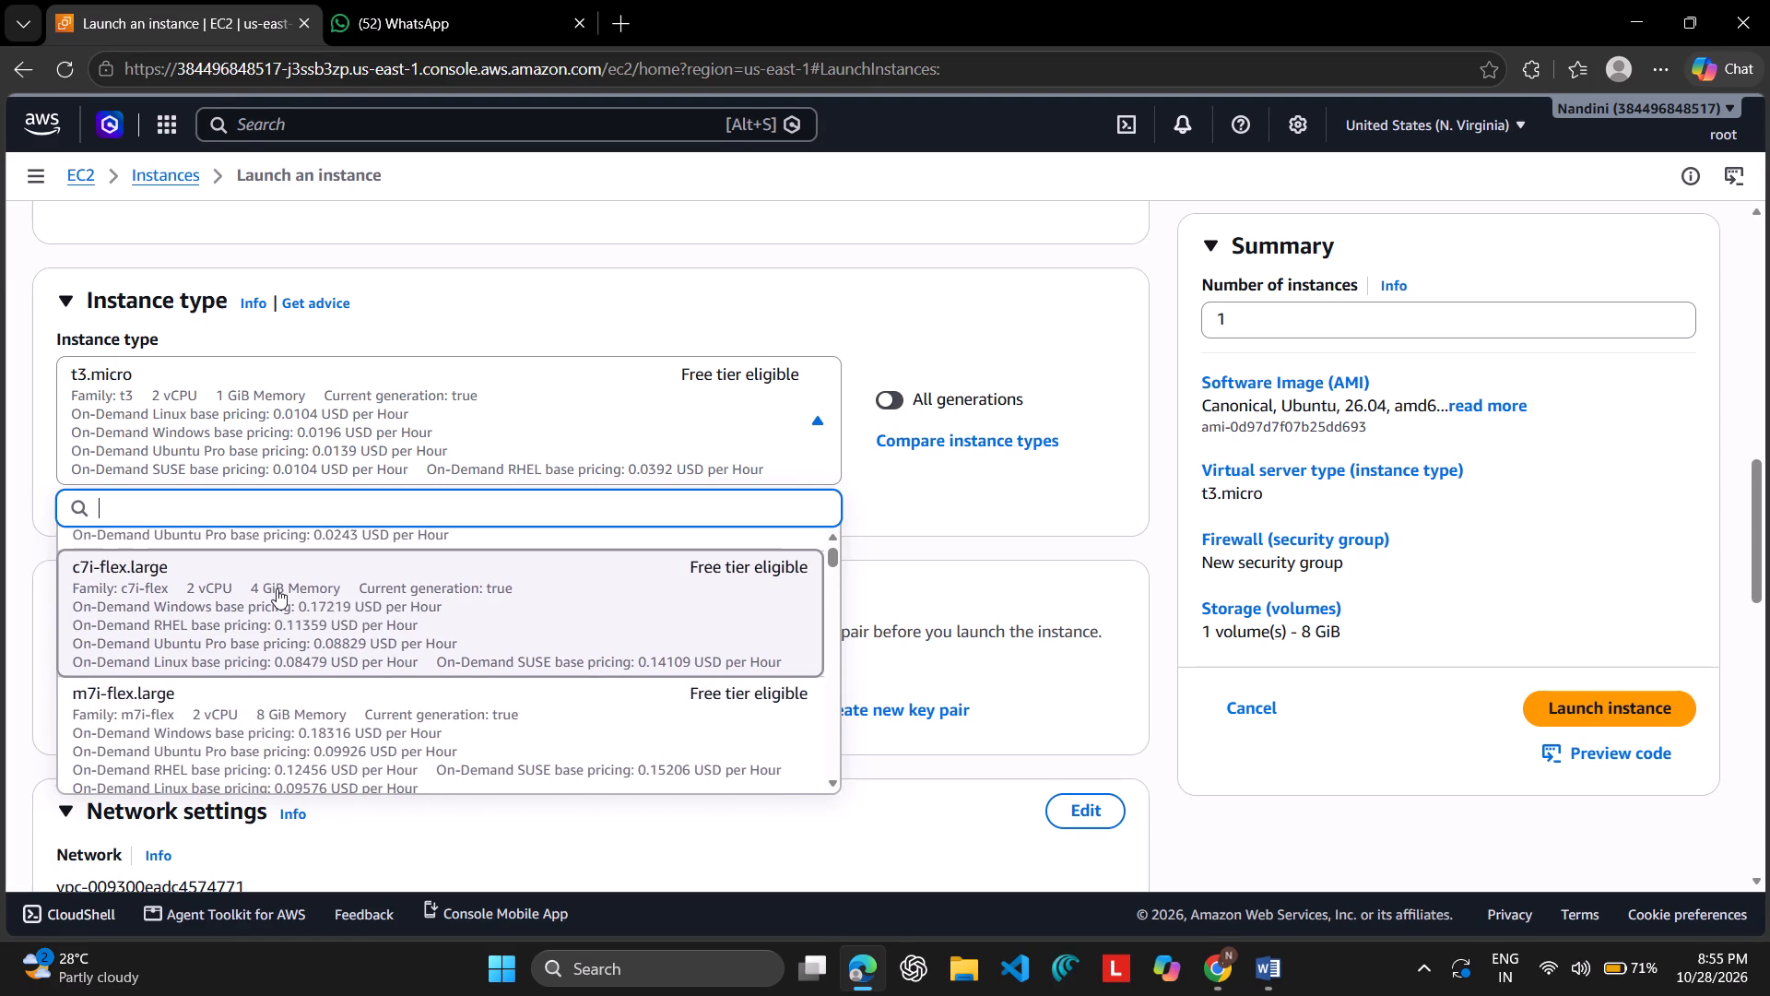
{"action": "left_click", "coordinate": [277, 588]}
{"action": "left_click", "coordinate": [277, 588]}
Create a new RSA key pair named meow in .pem format for the instance login.
{"action": "scroll", "coordinate": [583, 615], "scroll_direction": "down", "scroll_amount": 1}
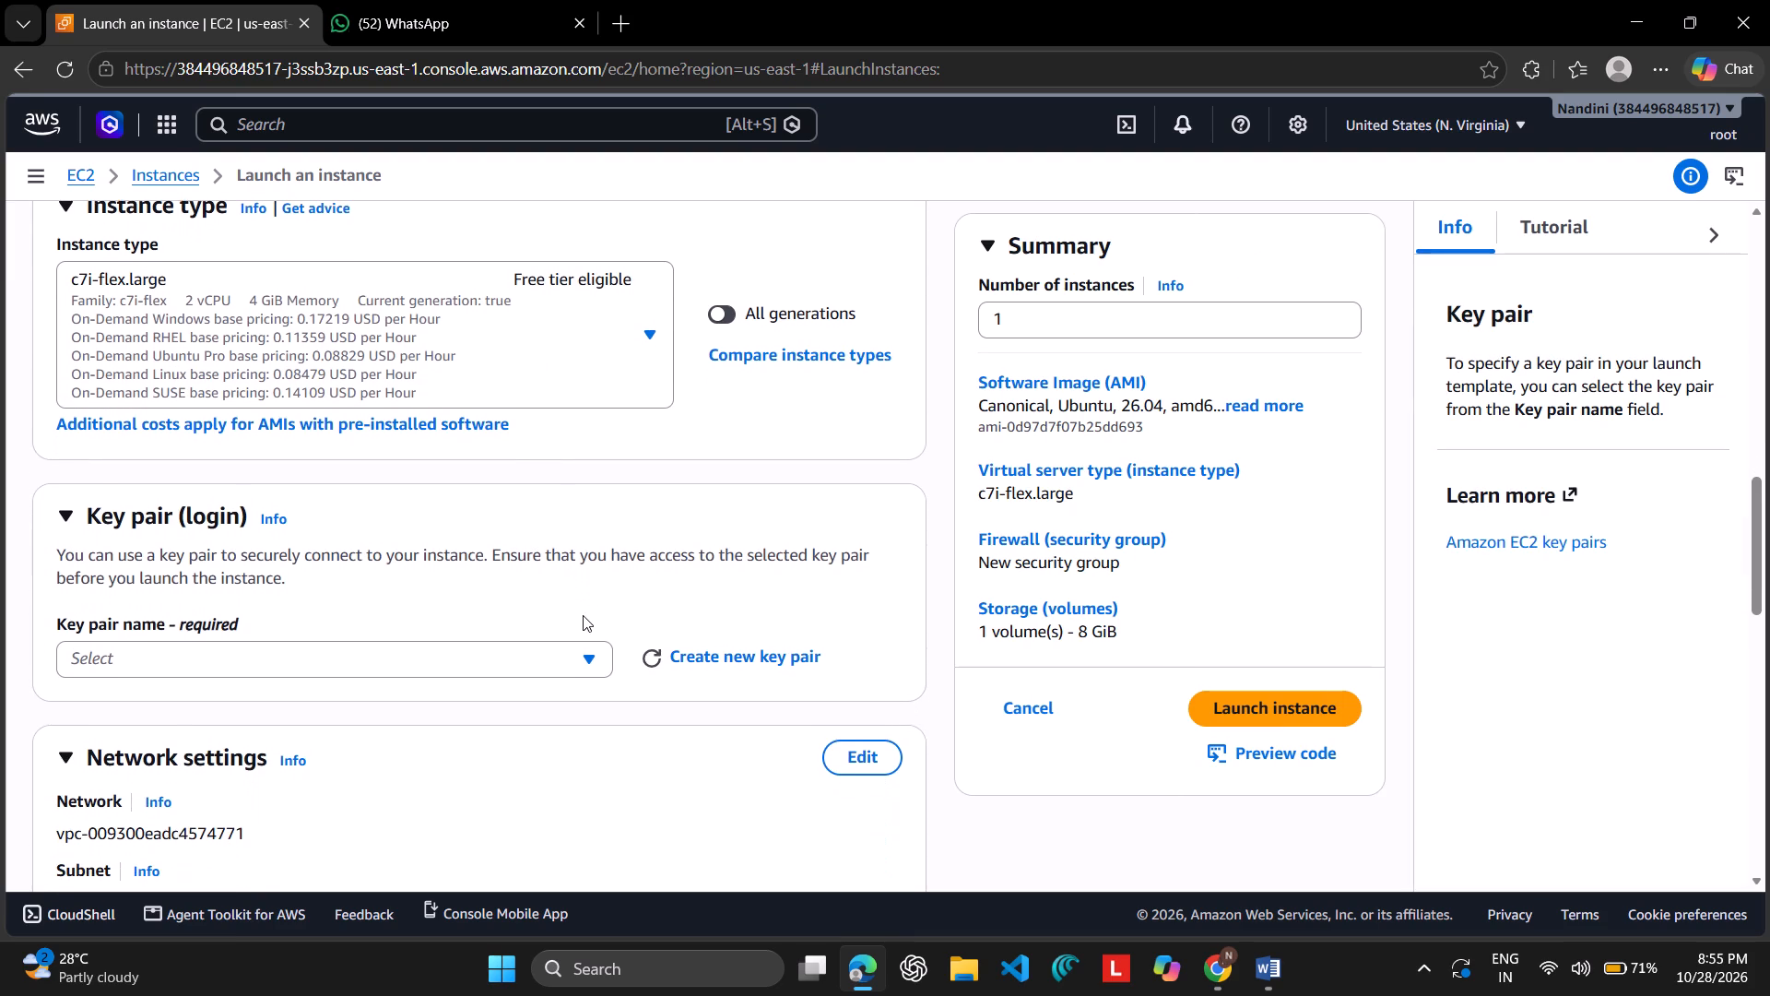
{"action": "scroll", "coordinate": [583, 615], "scroll_direction": "down", "scroll_amount": 1}
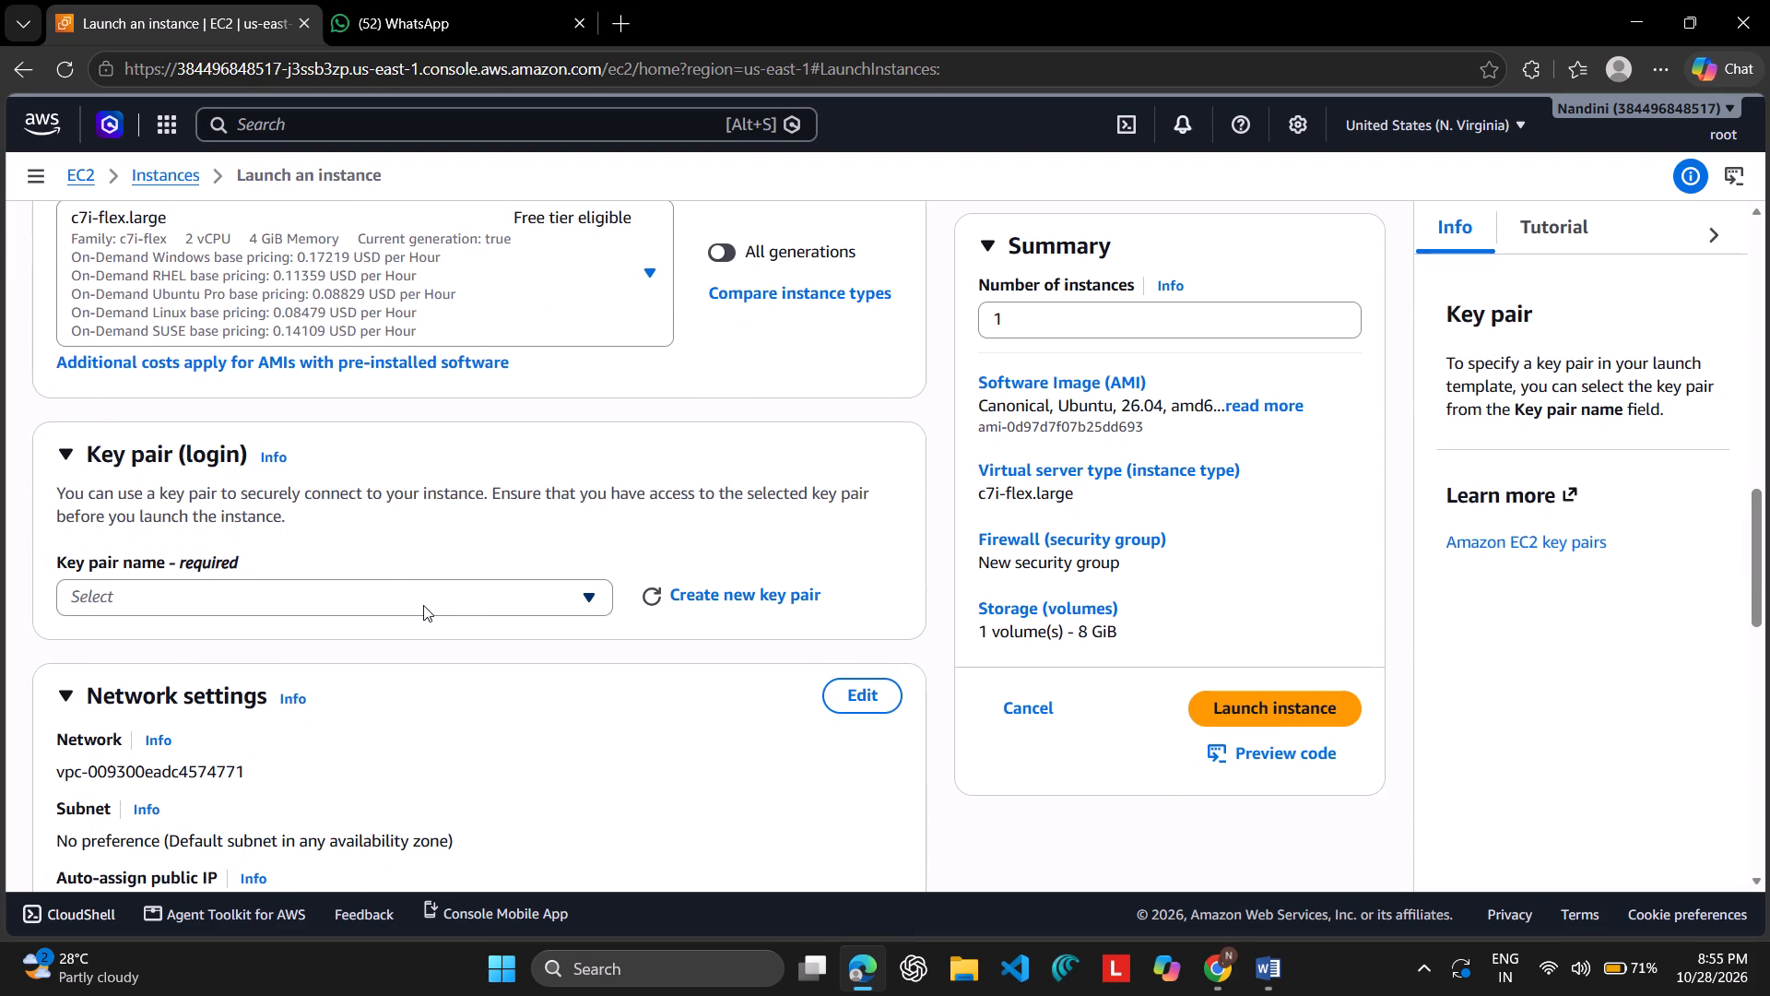
{"action": "left_click", "coordinate": [423, 605]}
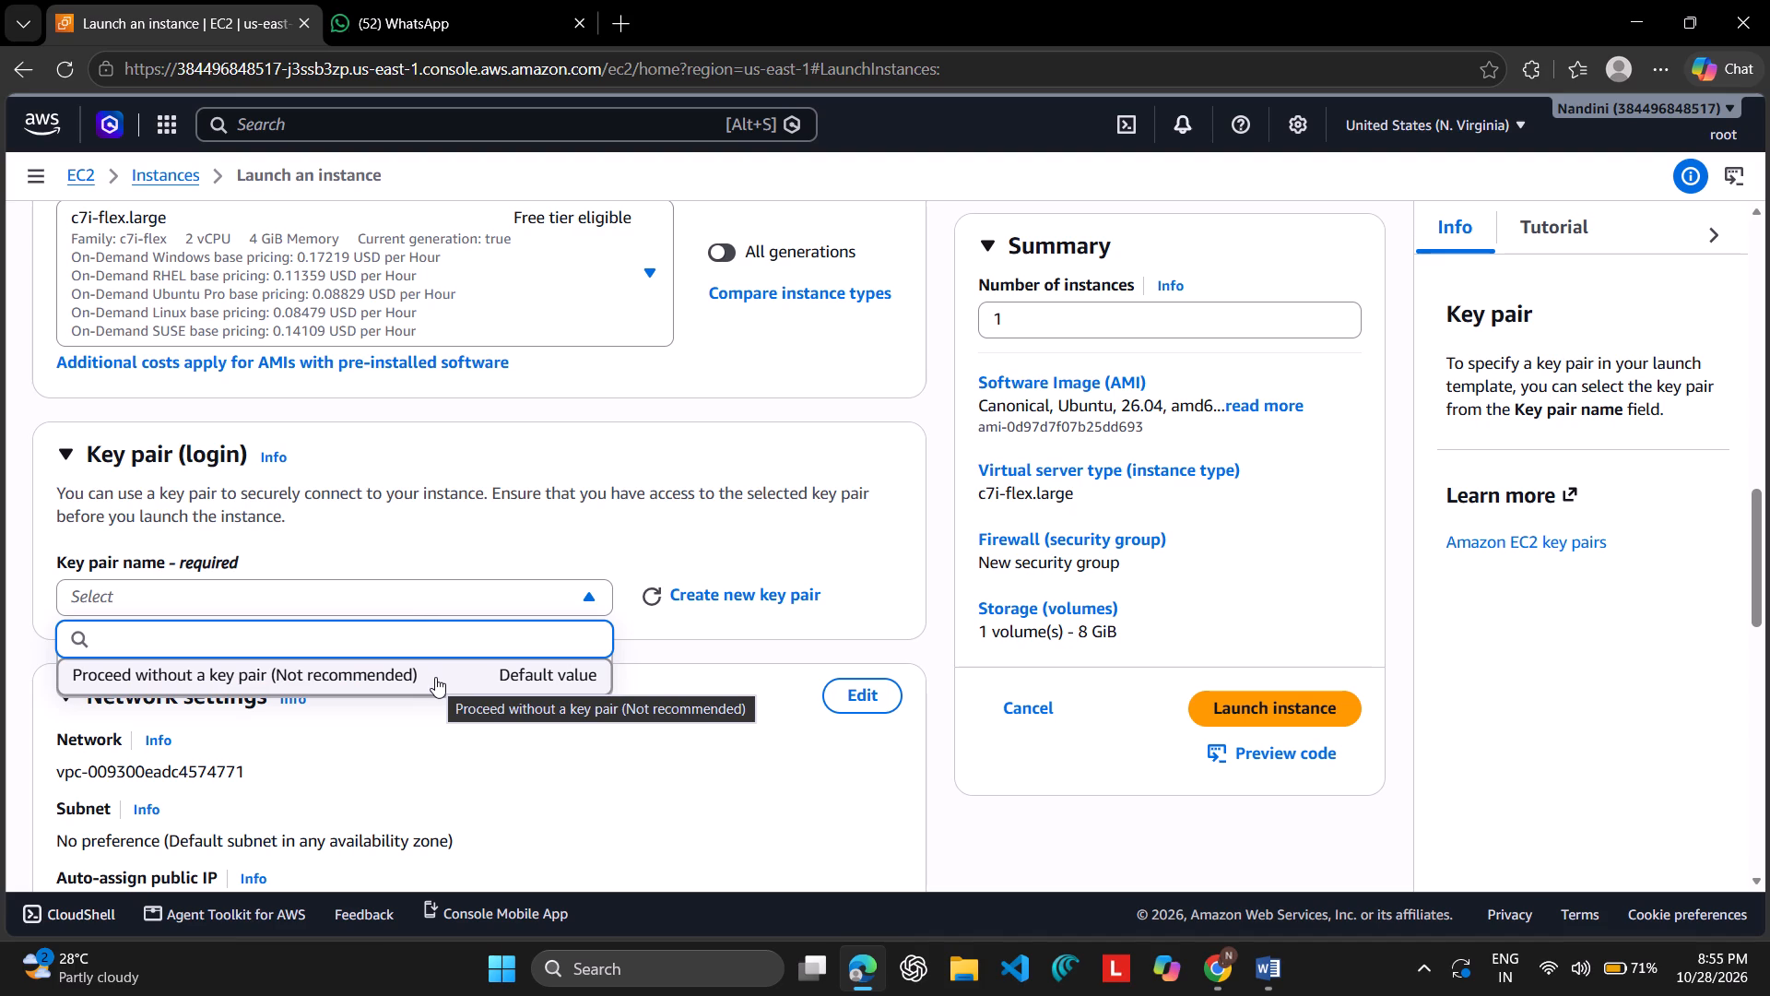
{"action": "left_click", "coordinate": [739, 595]}
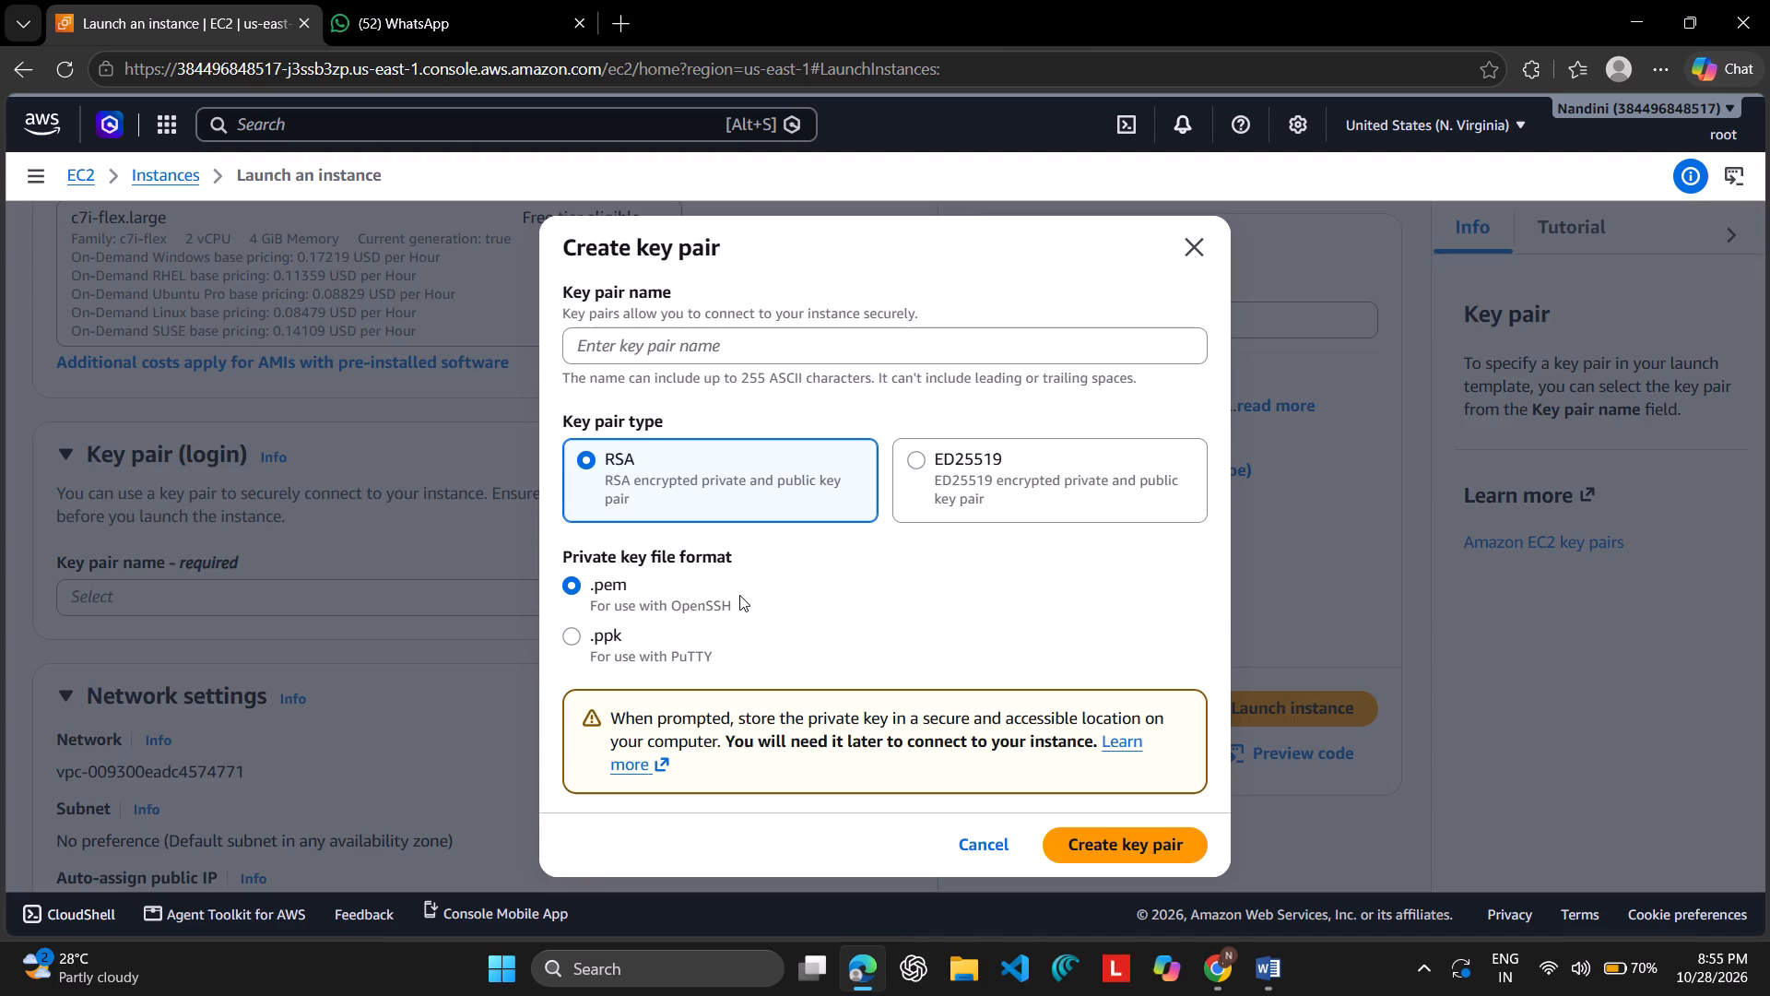
{"action": "left_click", "coordinate": [765, 344]}
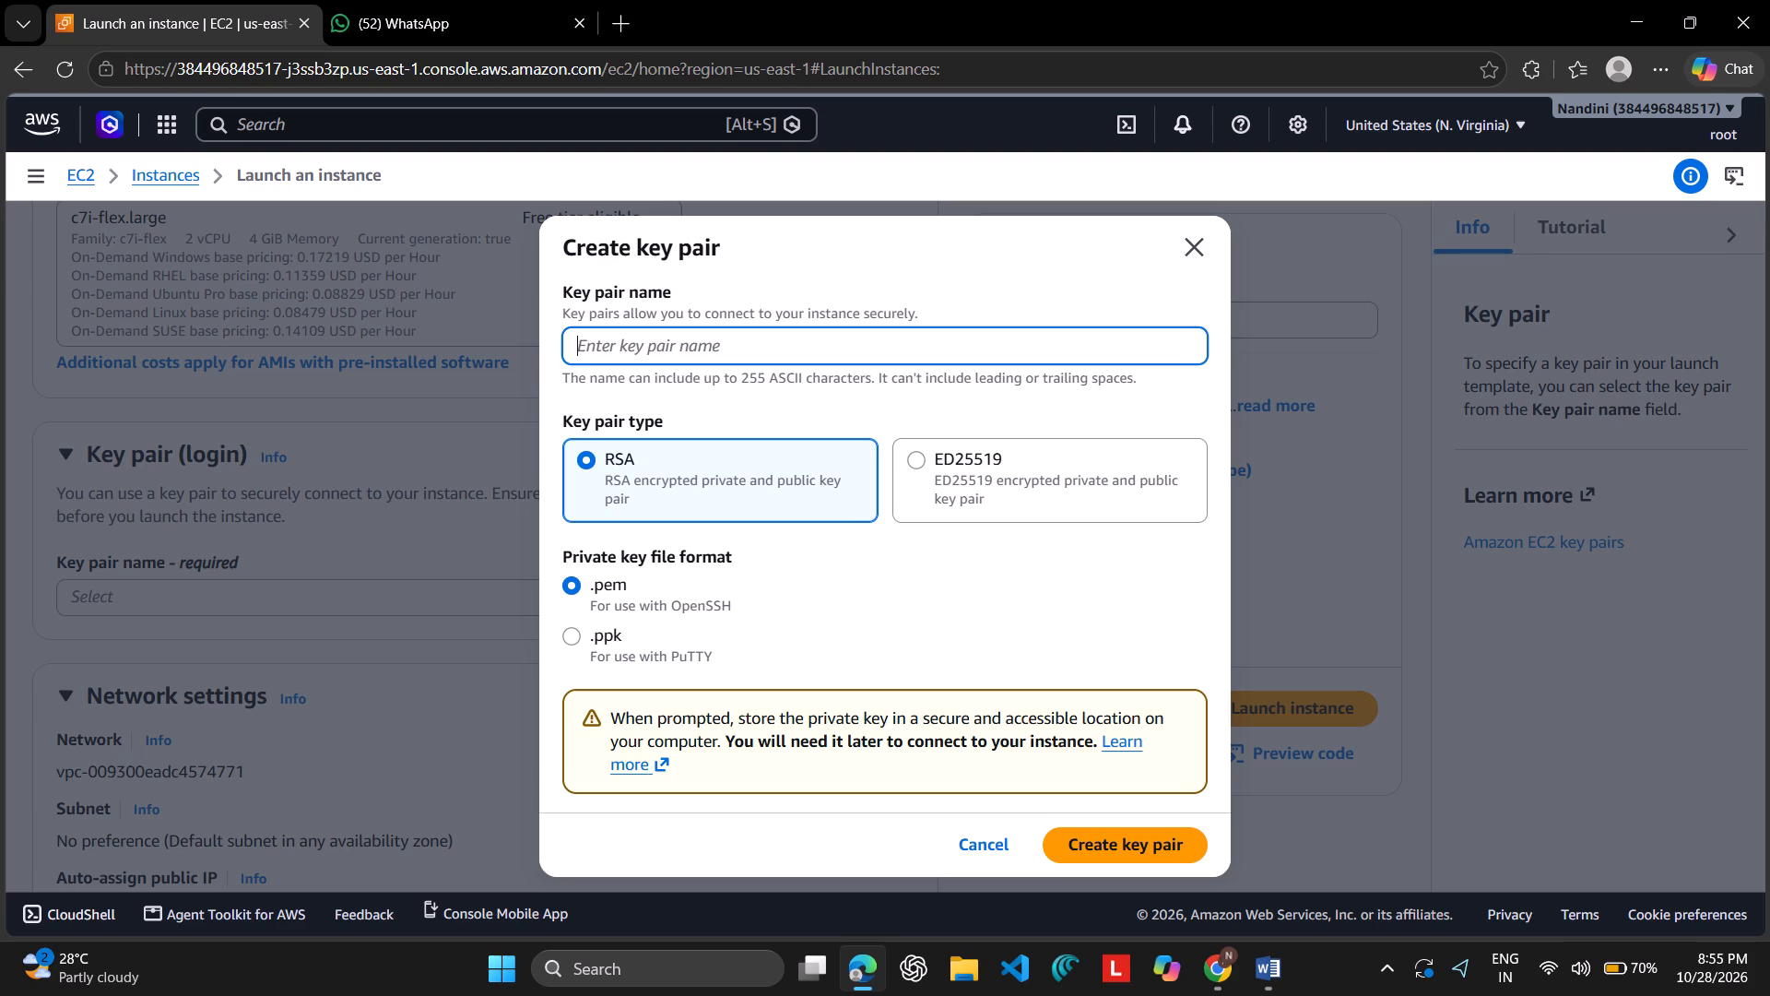
{"action": "type", "text": "me"}
{"action": "type", "text": "ow"}
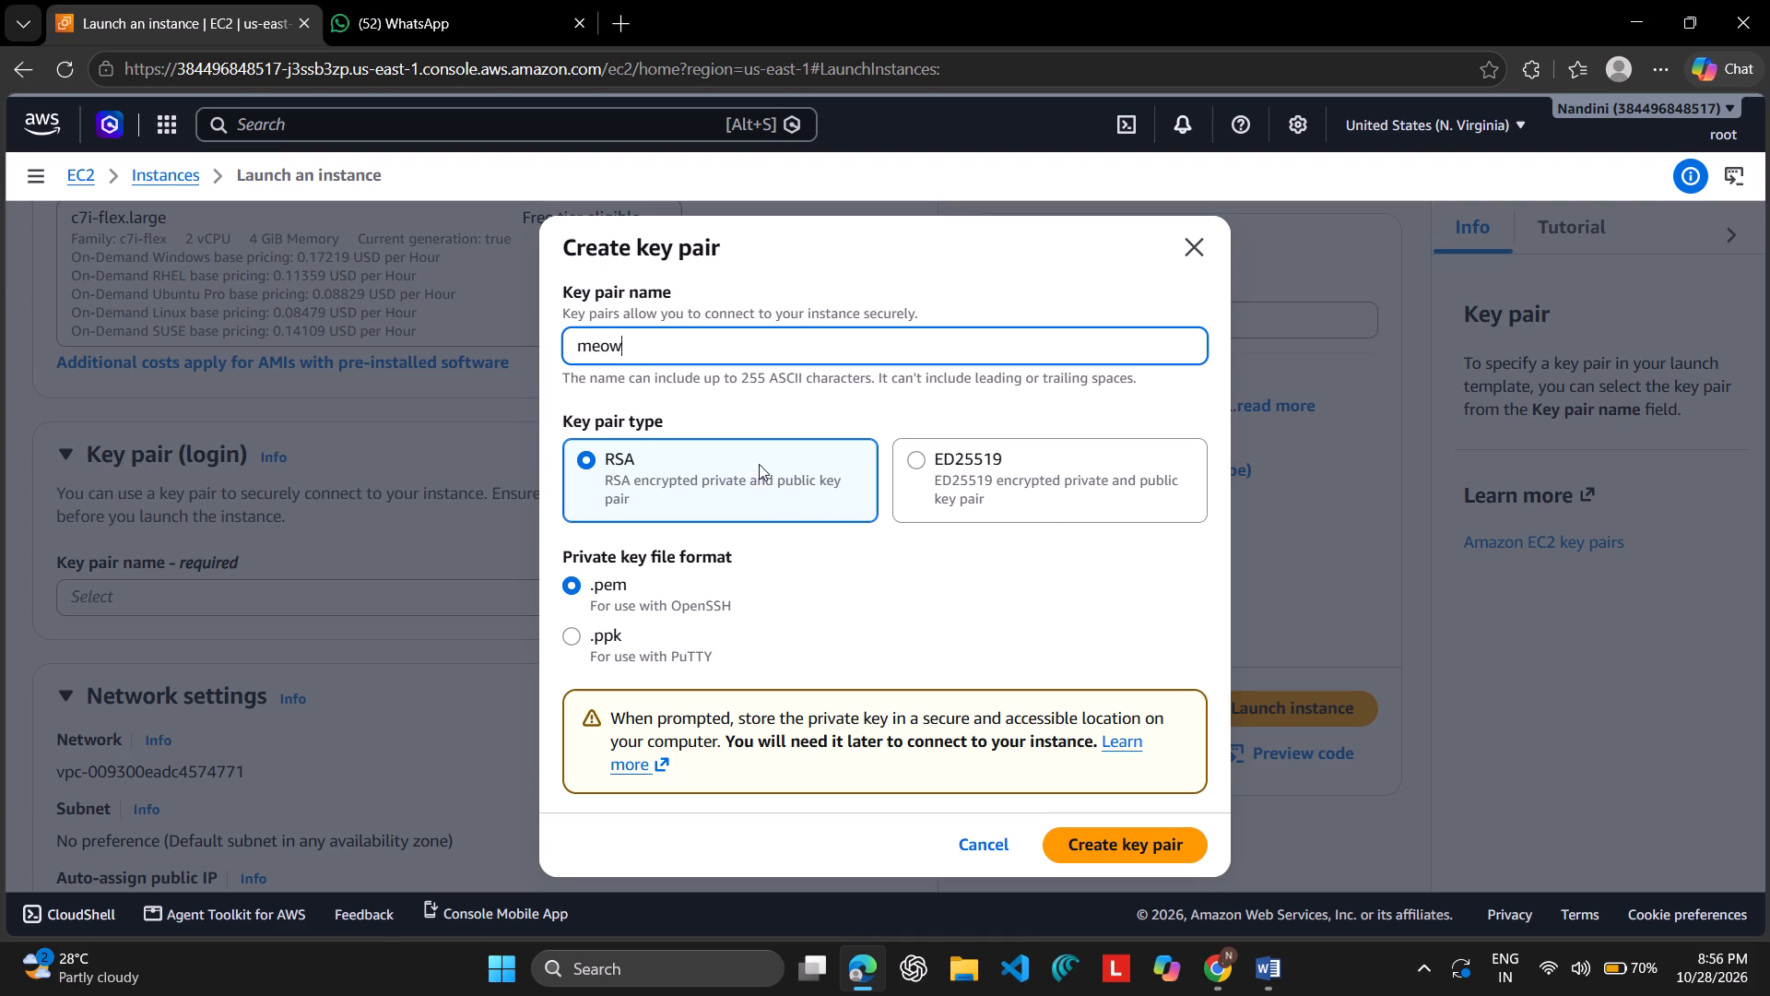
{"action": "scroll", "coordinate": [884, 682], "scroll_direction": "down", "scroll_amount": 1}
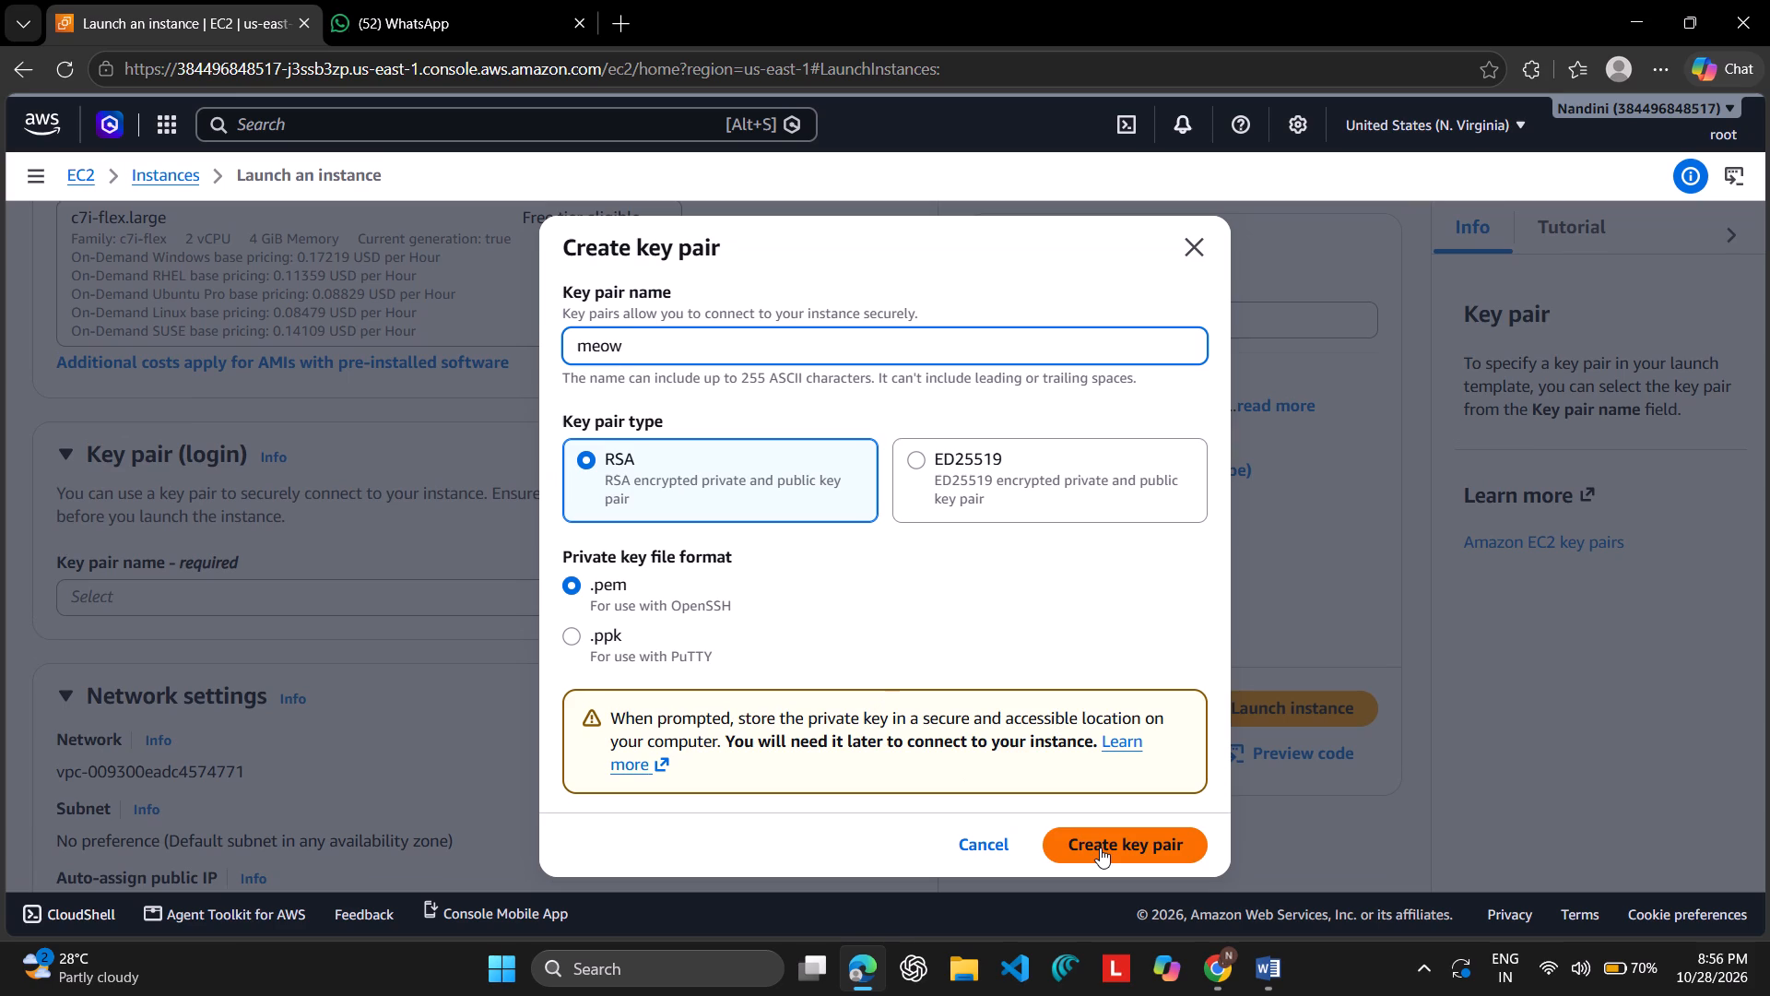
{"action": "left_click", "coordinate": [1100, 848]}
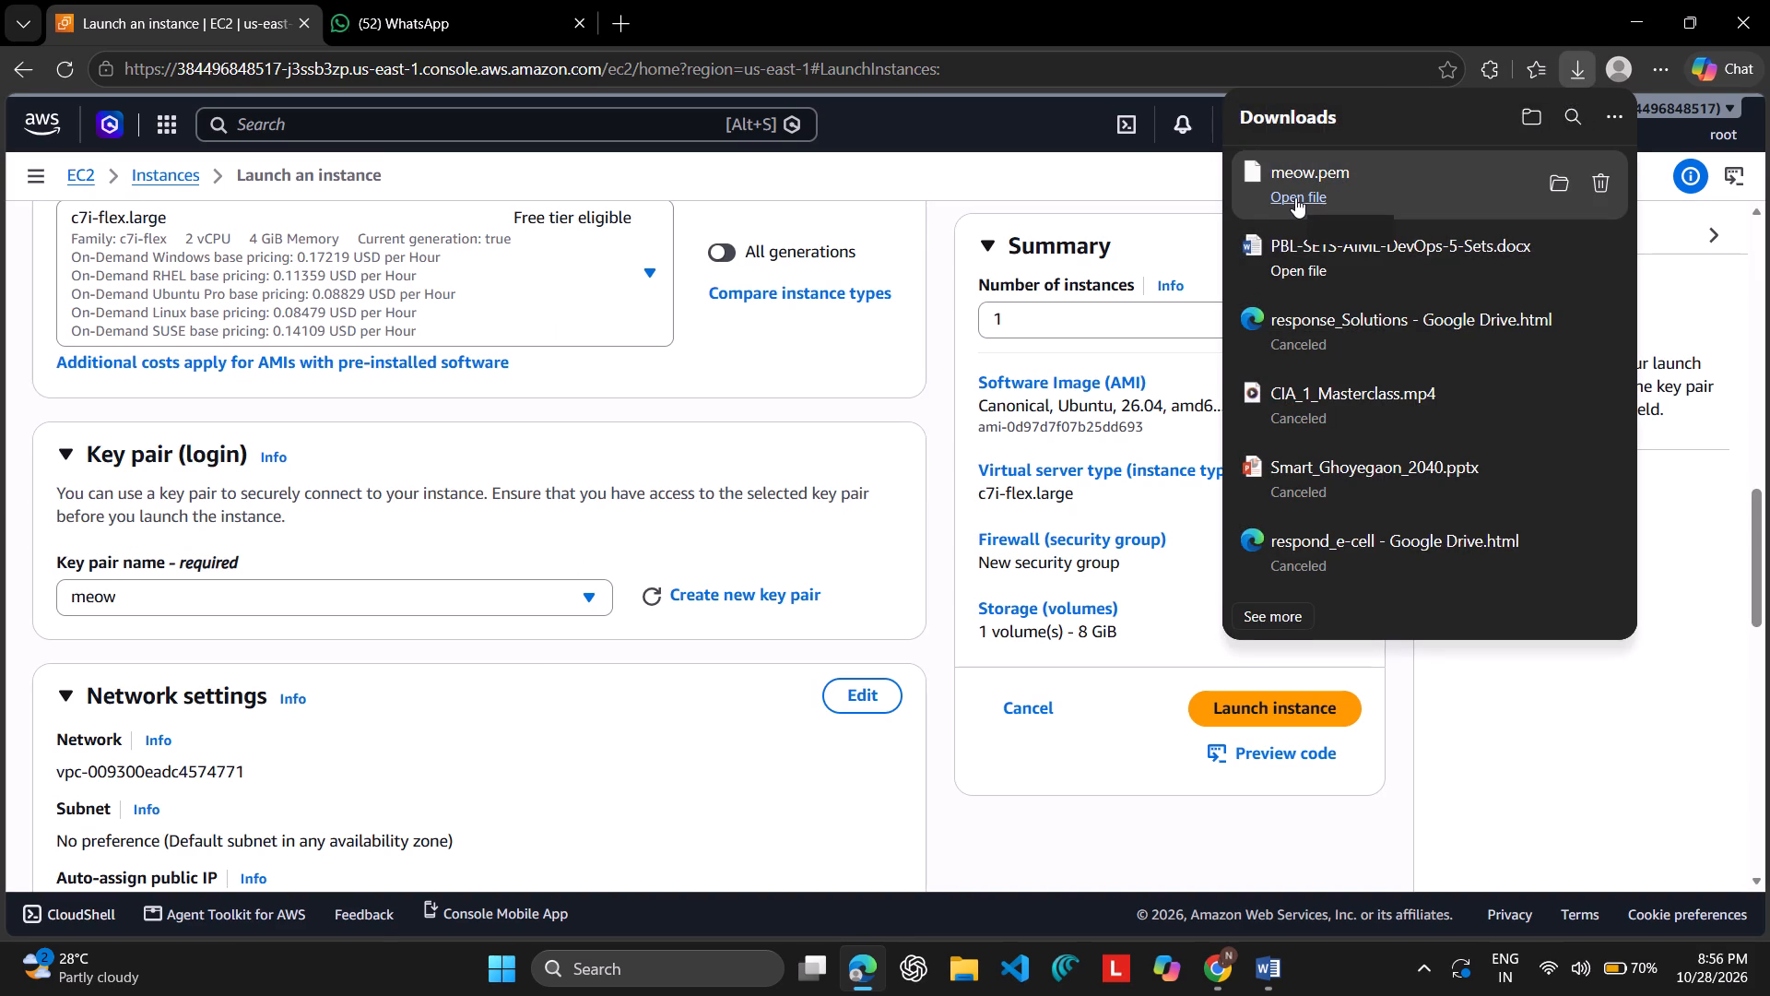
Review the instance's network settings, security group rules and storage configuration.
{"action": "scroll", "coordinate": [818, 630], "scroll_direction": "down", "scroll_amount": 1}
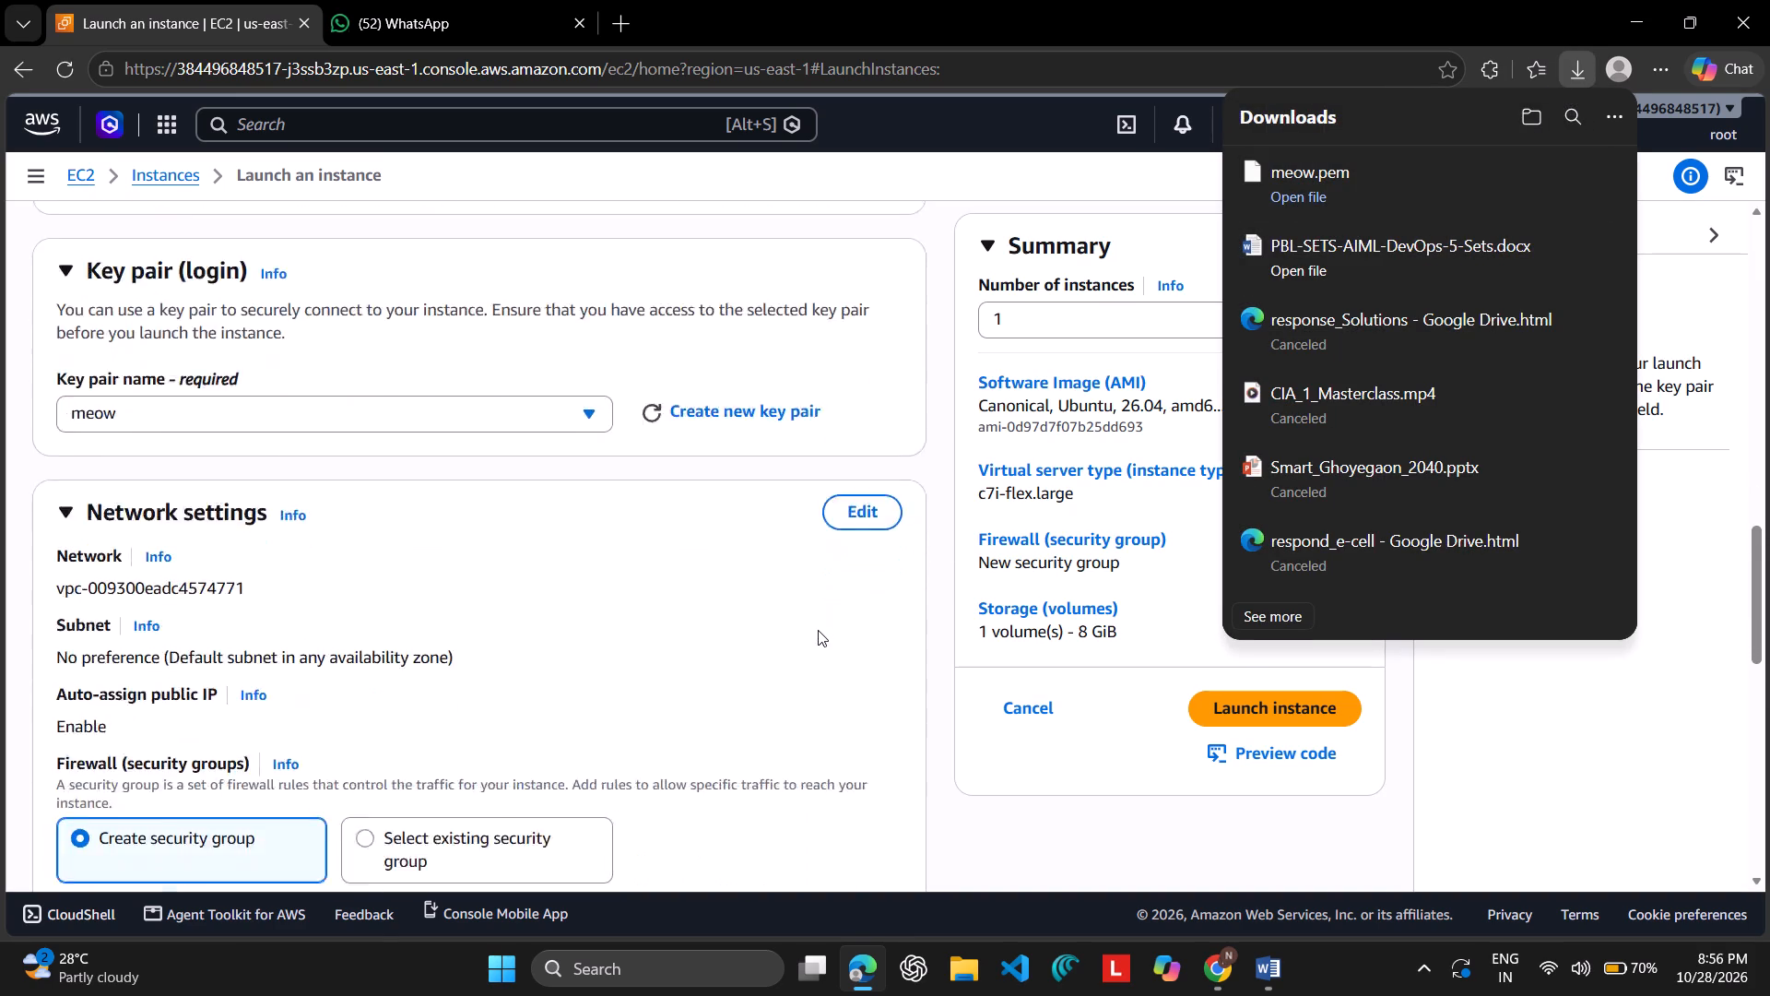
{"action": "scroll", "coordinate": [818, 630], "scroll_direction": "down", "scroll_amount": 2}
{"action": "scroll", "coordinate": [447, 717], "scroll_direction": "down", "scroll_amount": 1}
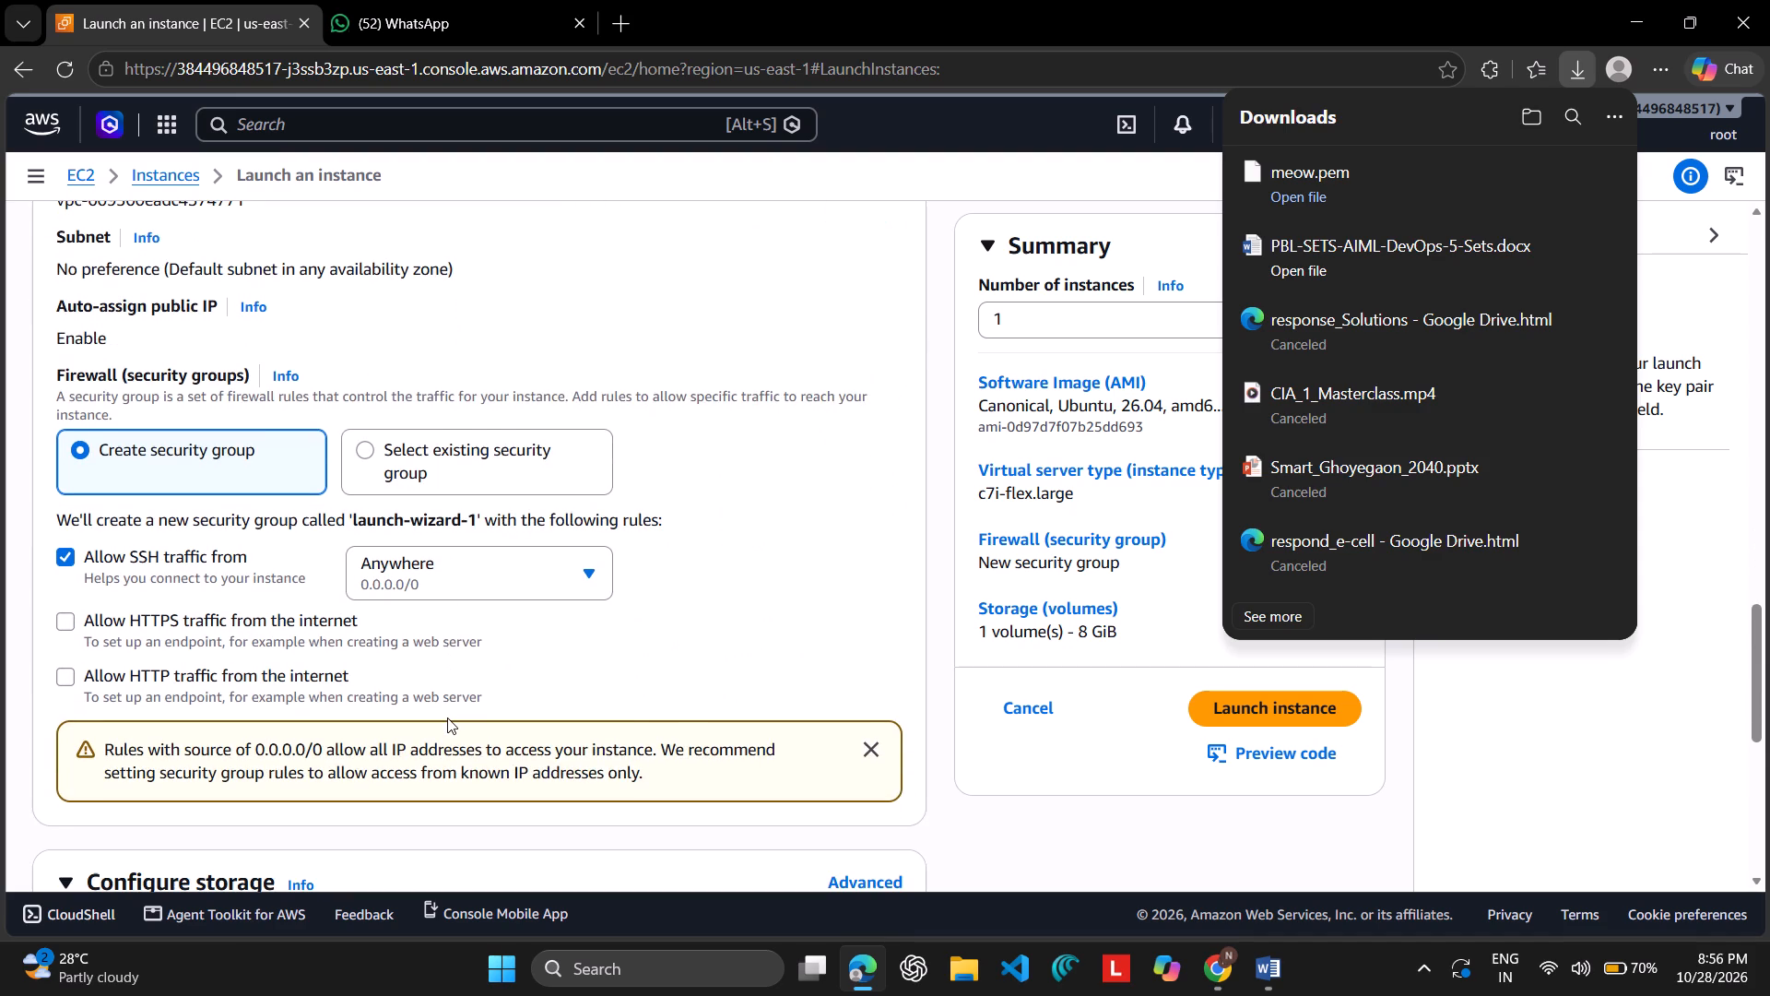
{"action": "scroll", "coordinate": [447, 717], "scroll_direction": "down", "scroll_amount": 5}
{"action": "scroll", "coordinate": [447, 717], "scroll_direction": "up", "scroll_amount": 2}
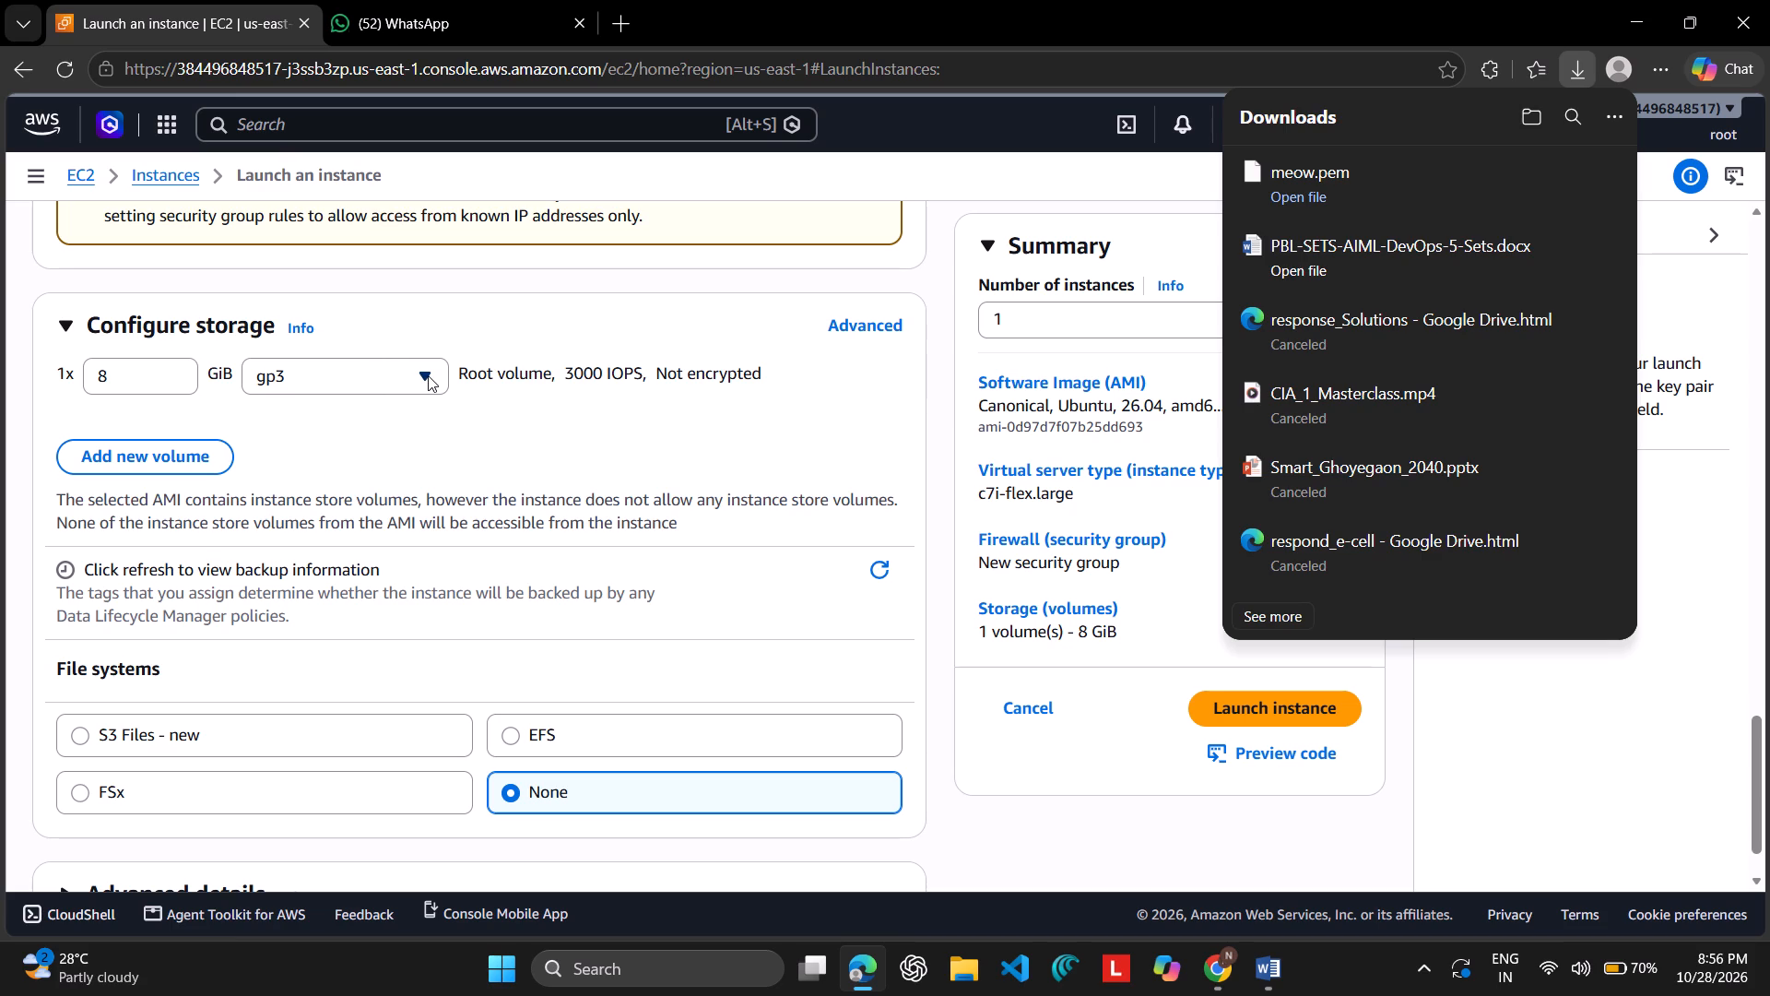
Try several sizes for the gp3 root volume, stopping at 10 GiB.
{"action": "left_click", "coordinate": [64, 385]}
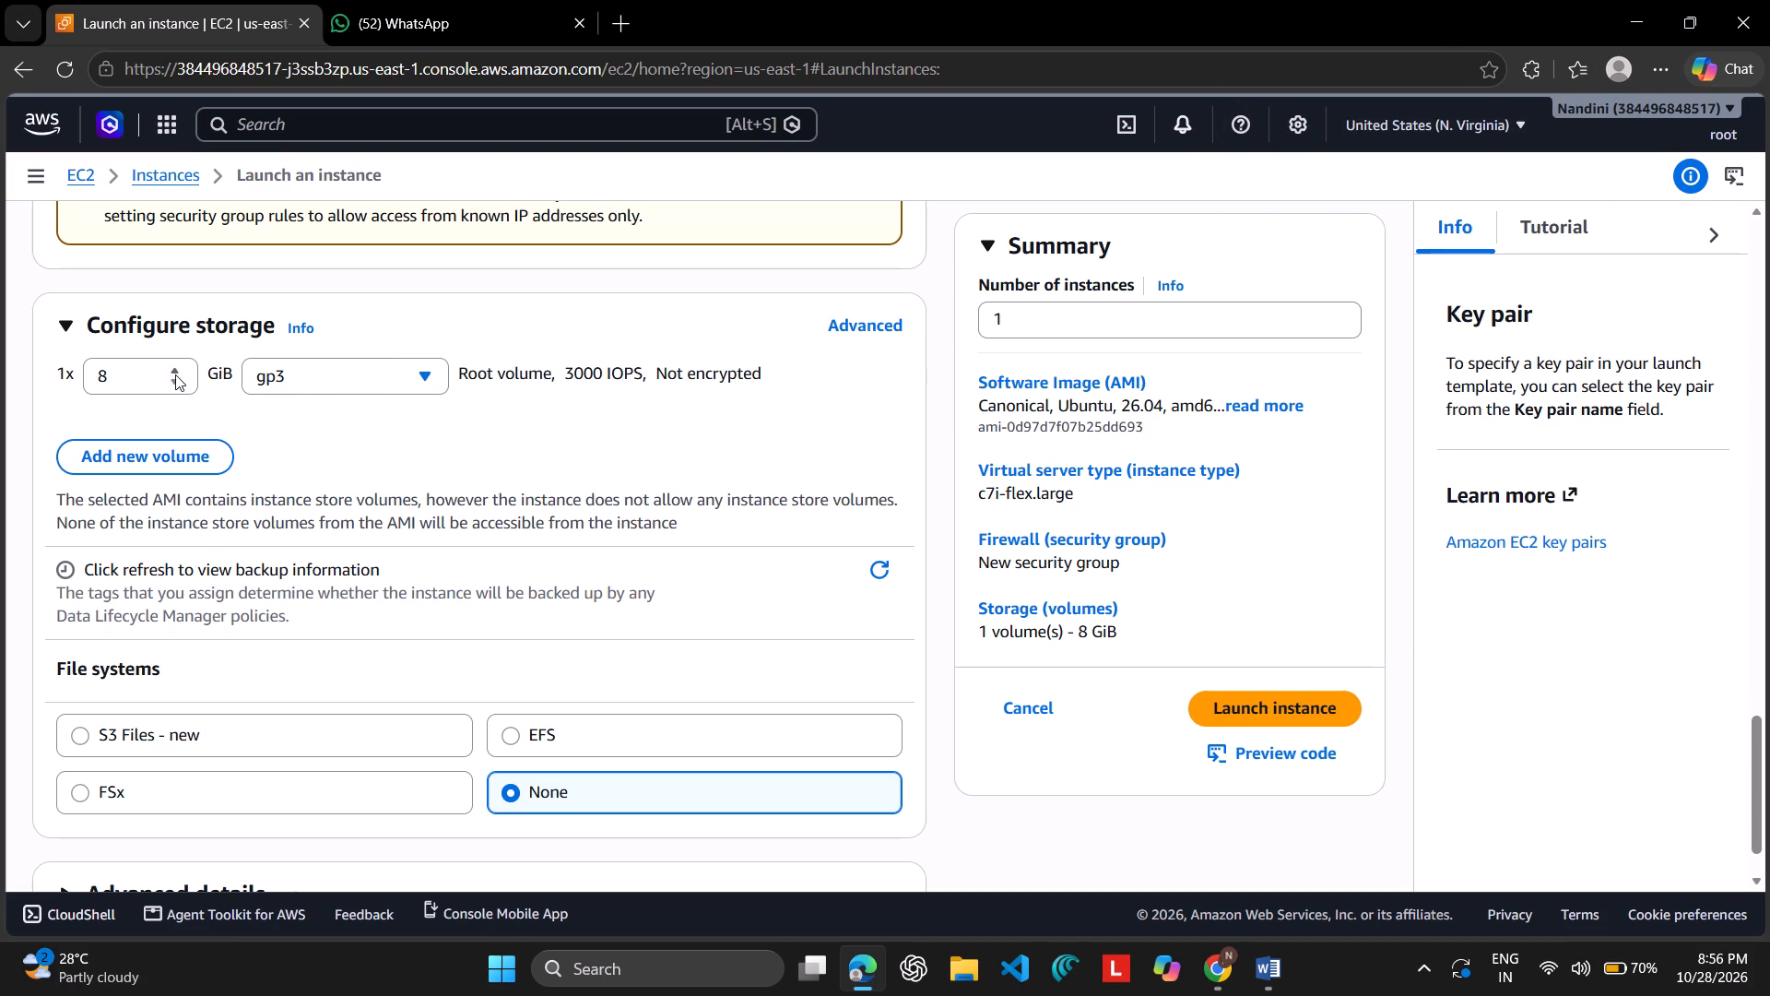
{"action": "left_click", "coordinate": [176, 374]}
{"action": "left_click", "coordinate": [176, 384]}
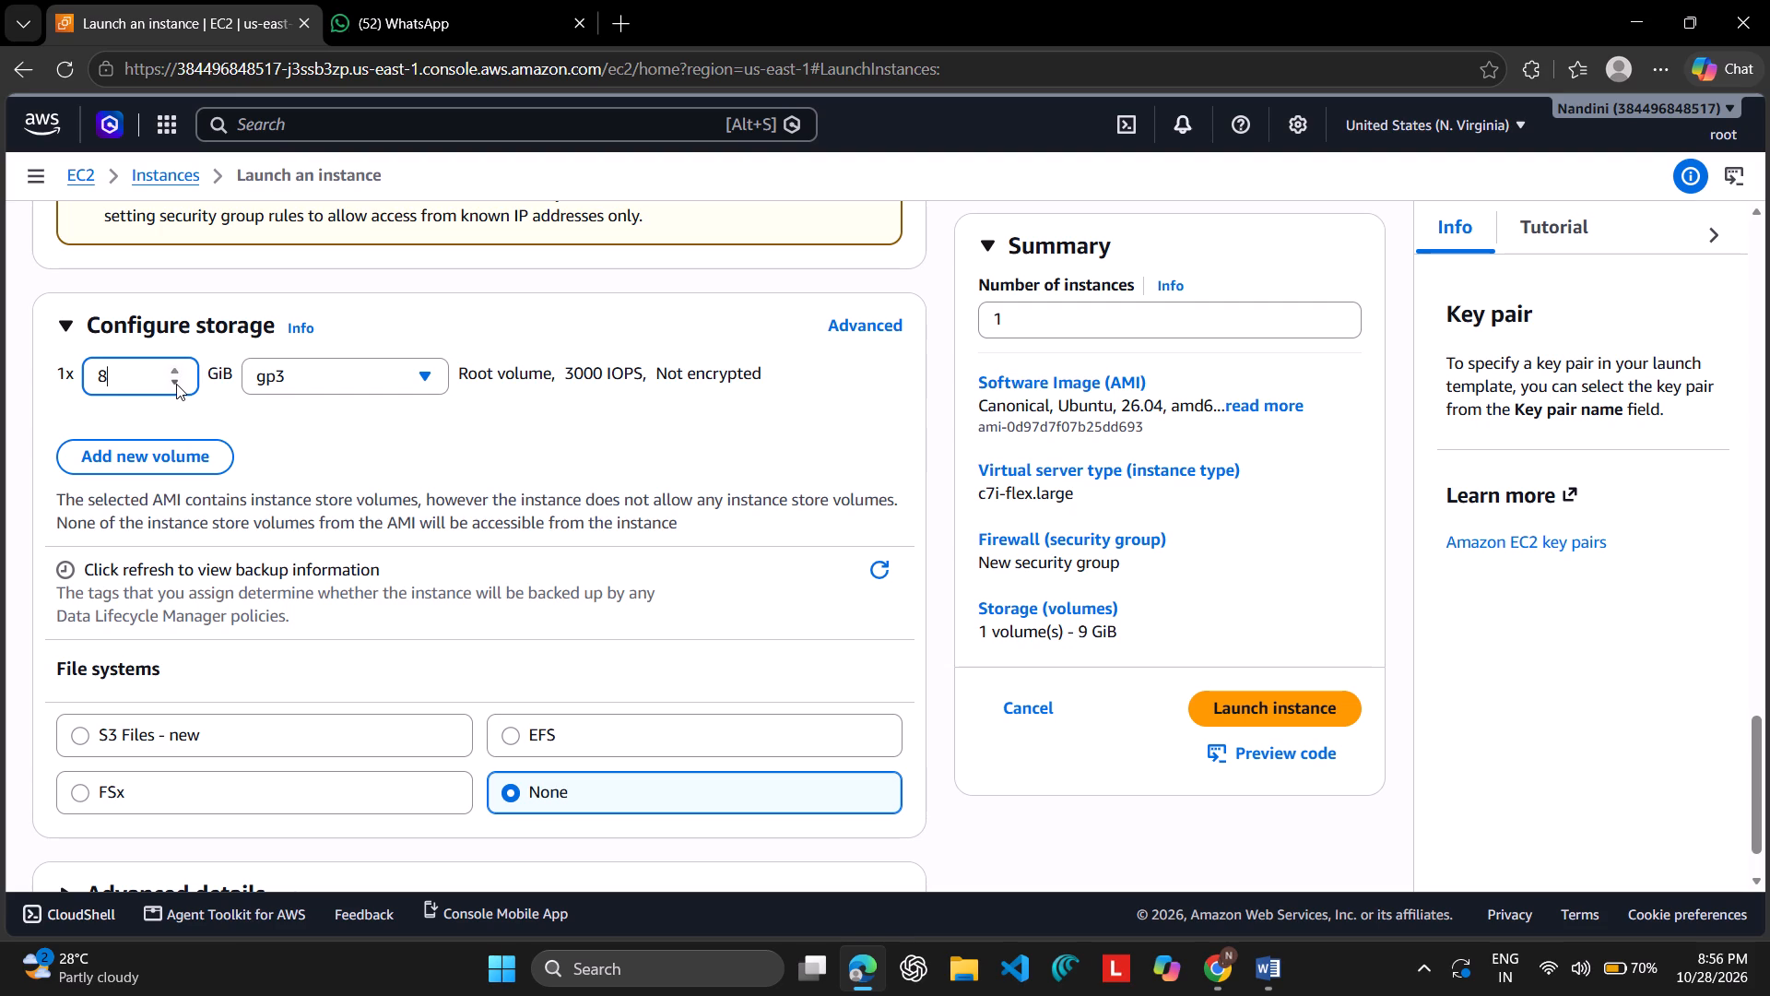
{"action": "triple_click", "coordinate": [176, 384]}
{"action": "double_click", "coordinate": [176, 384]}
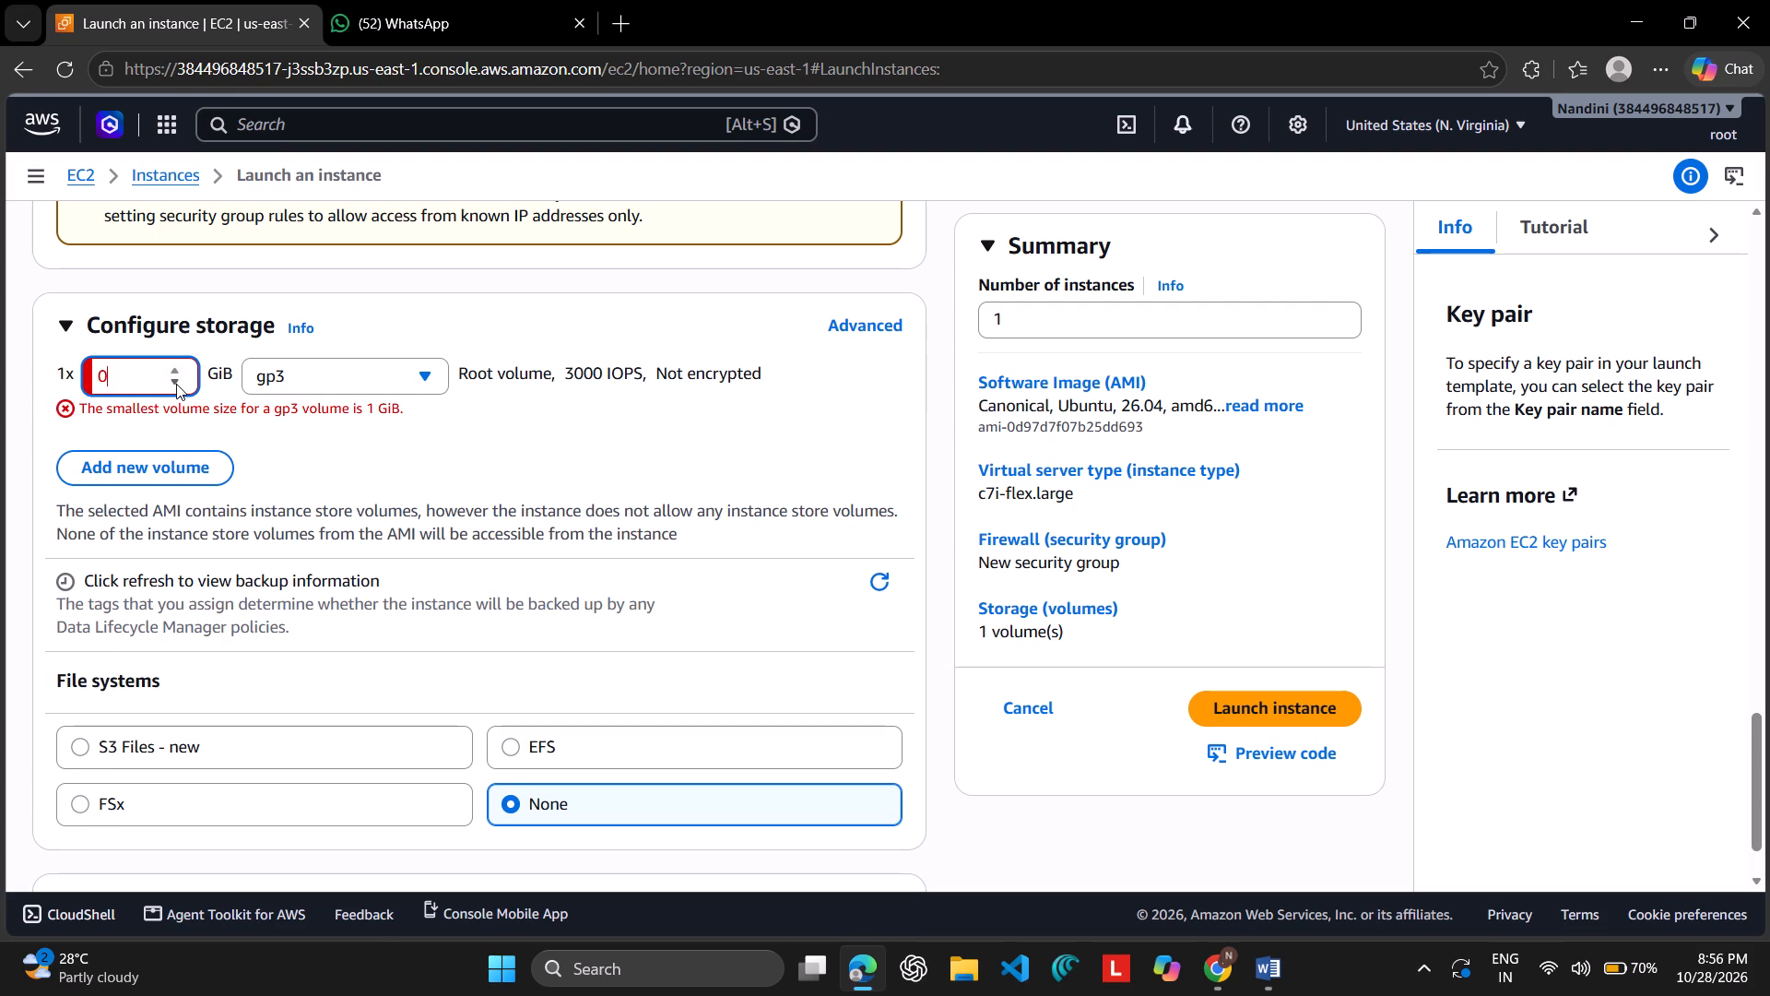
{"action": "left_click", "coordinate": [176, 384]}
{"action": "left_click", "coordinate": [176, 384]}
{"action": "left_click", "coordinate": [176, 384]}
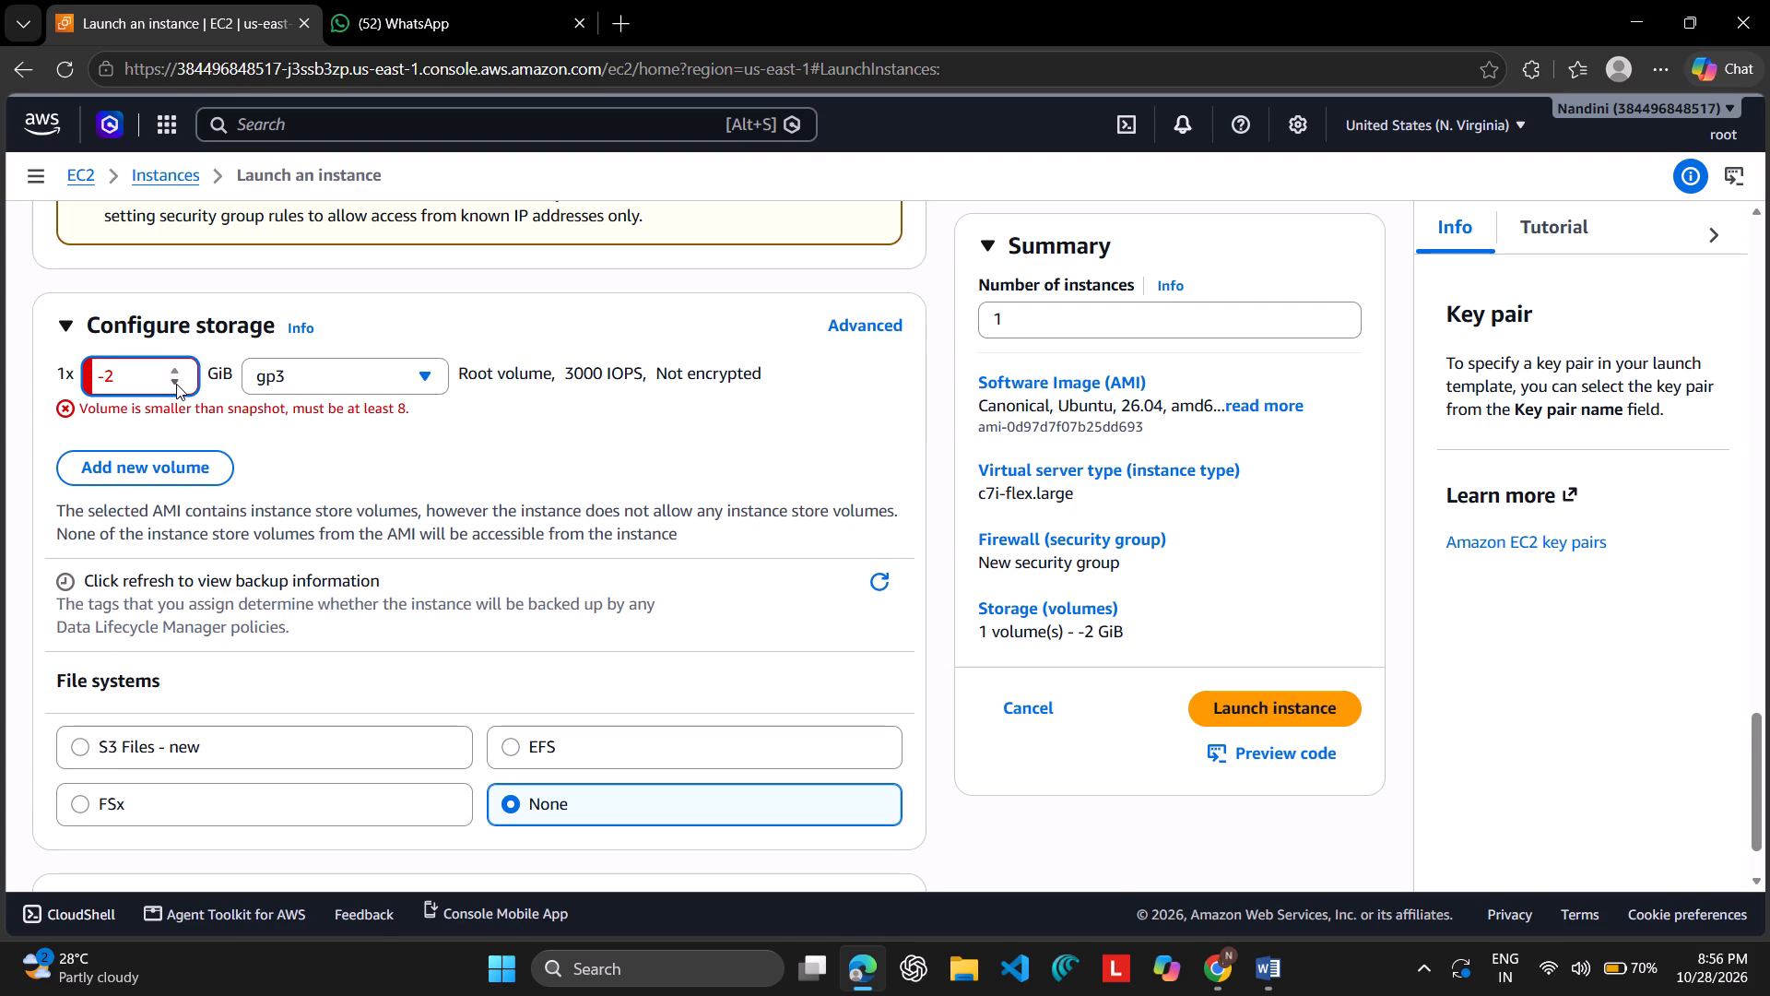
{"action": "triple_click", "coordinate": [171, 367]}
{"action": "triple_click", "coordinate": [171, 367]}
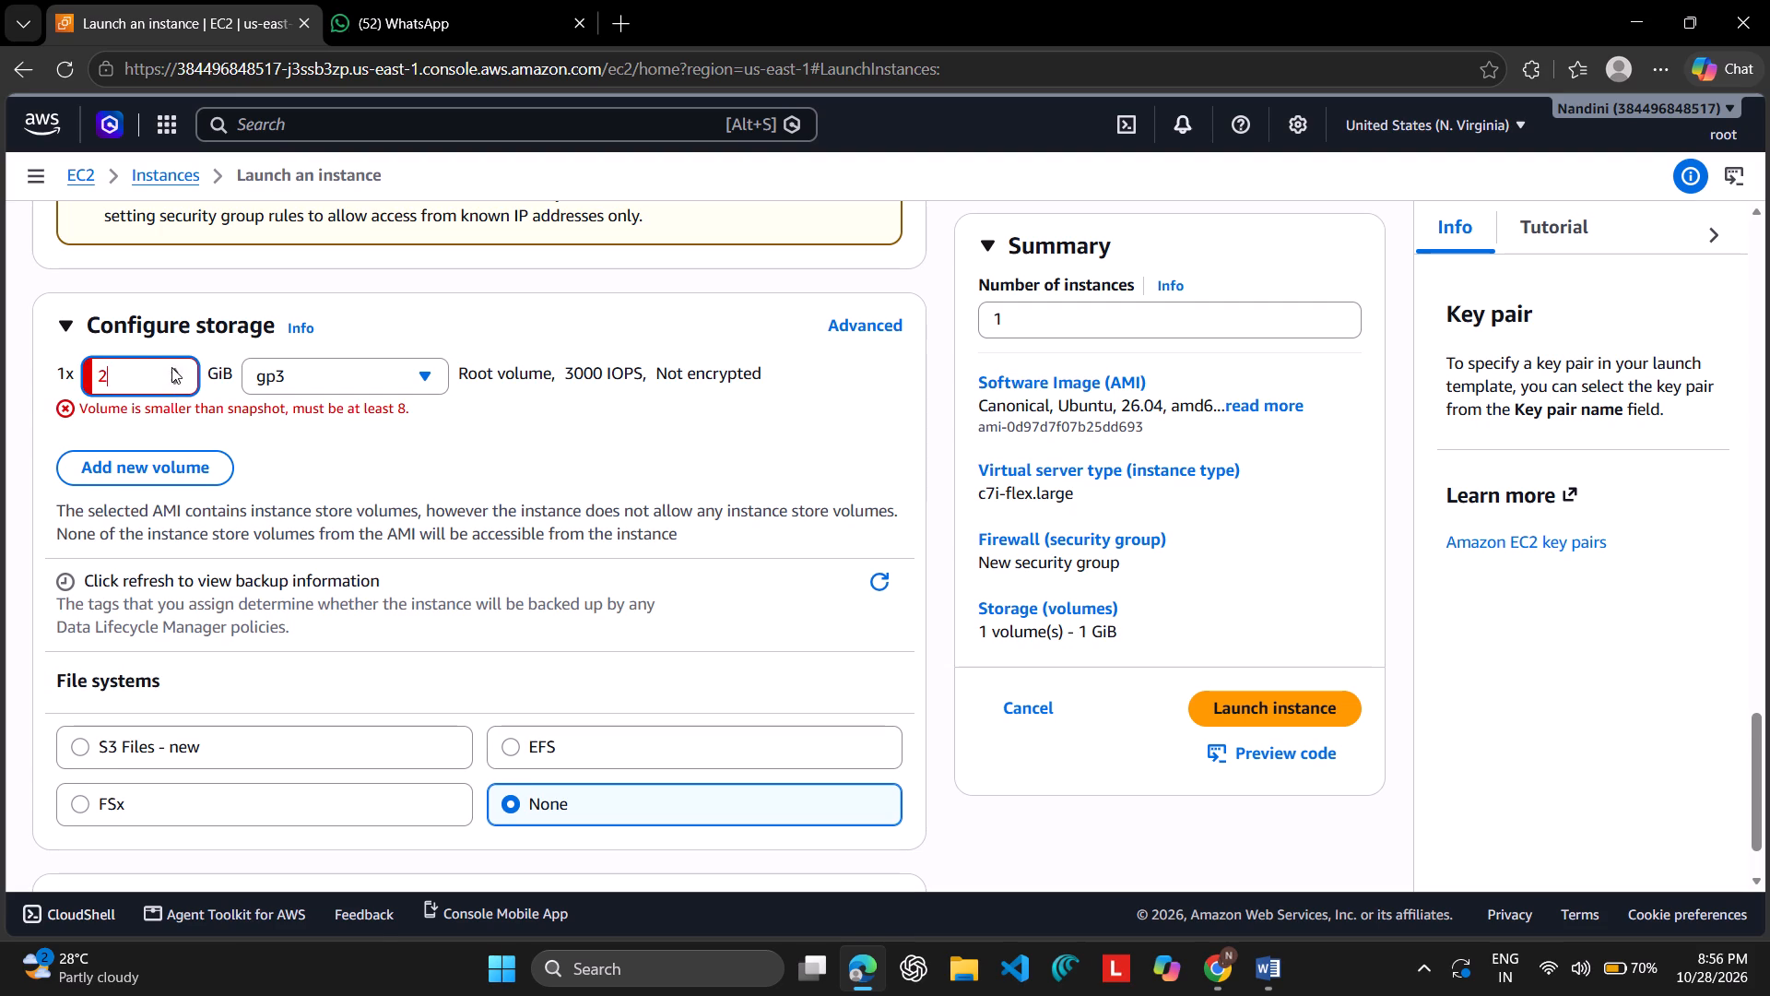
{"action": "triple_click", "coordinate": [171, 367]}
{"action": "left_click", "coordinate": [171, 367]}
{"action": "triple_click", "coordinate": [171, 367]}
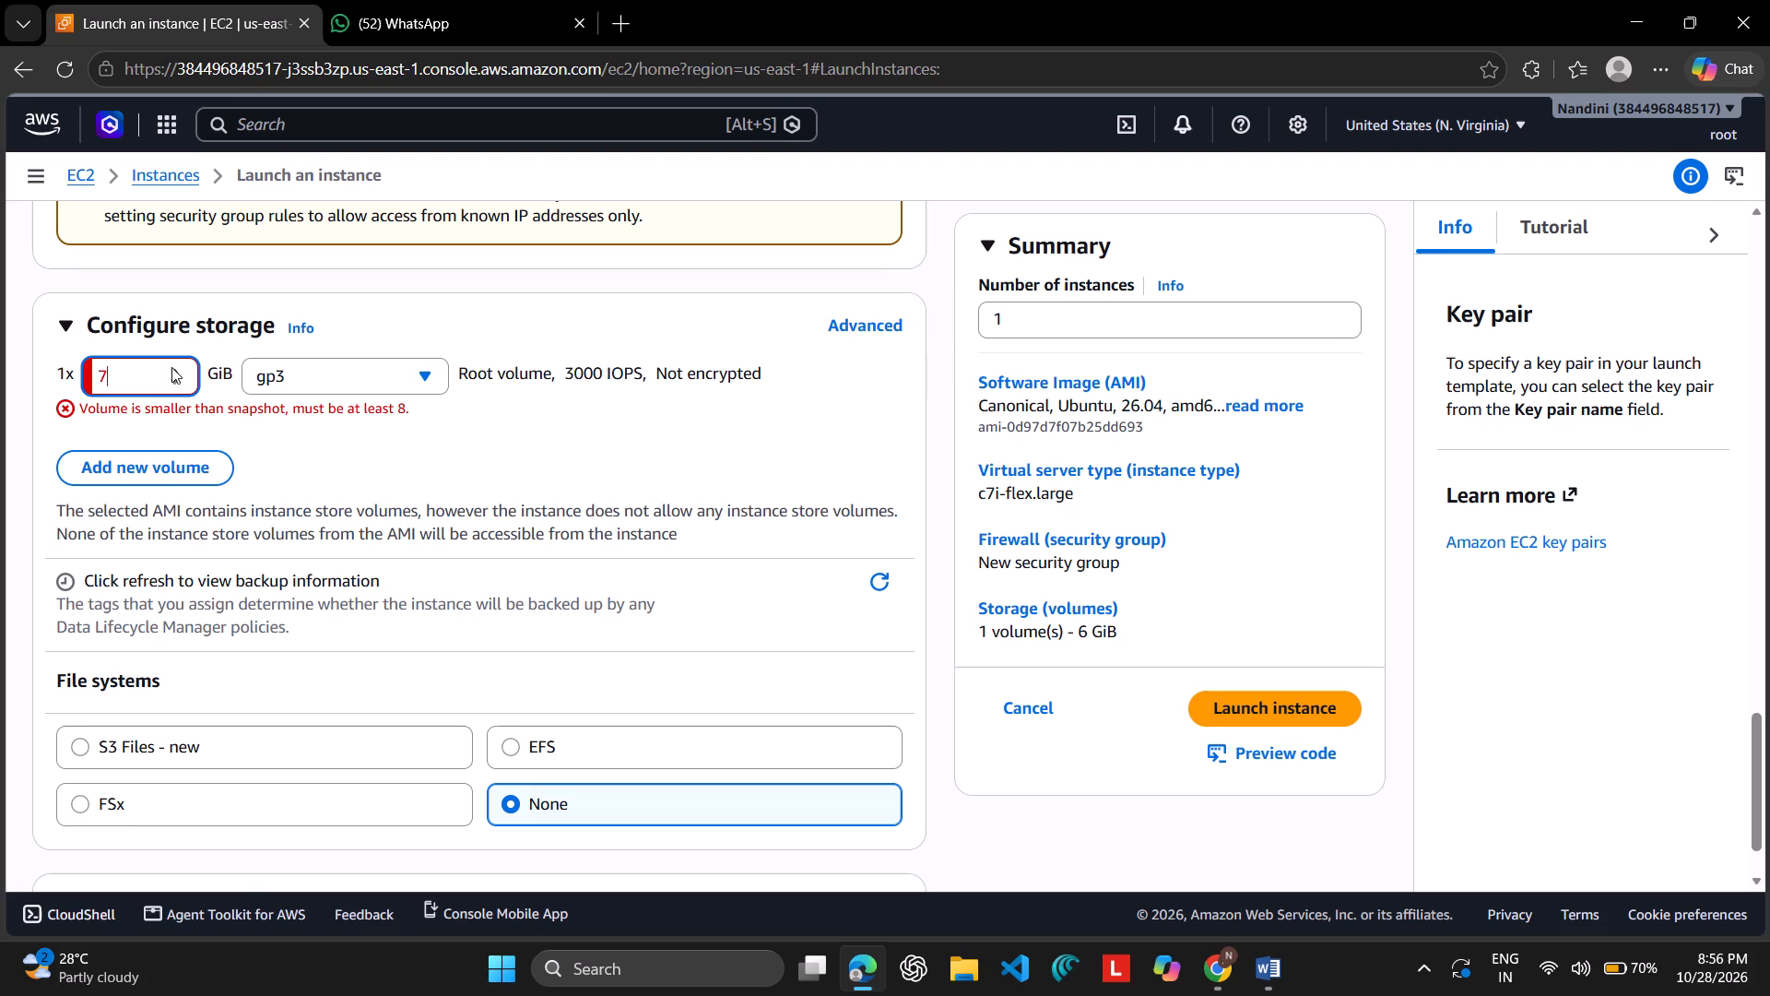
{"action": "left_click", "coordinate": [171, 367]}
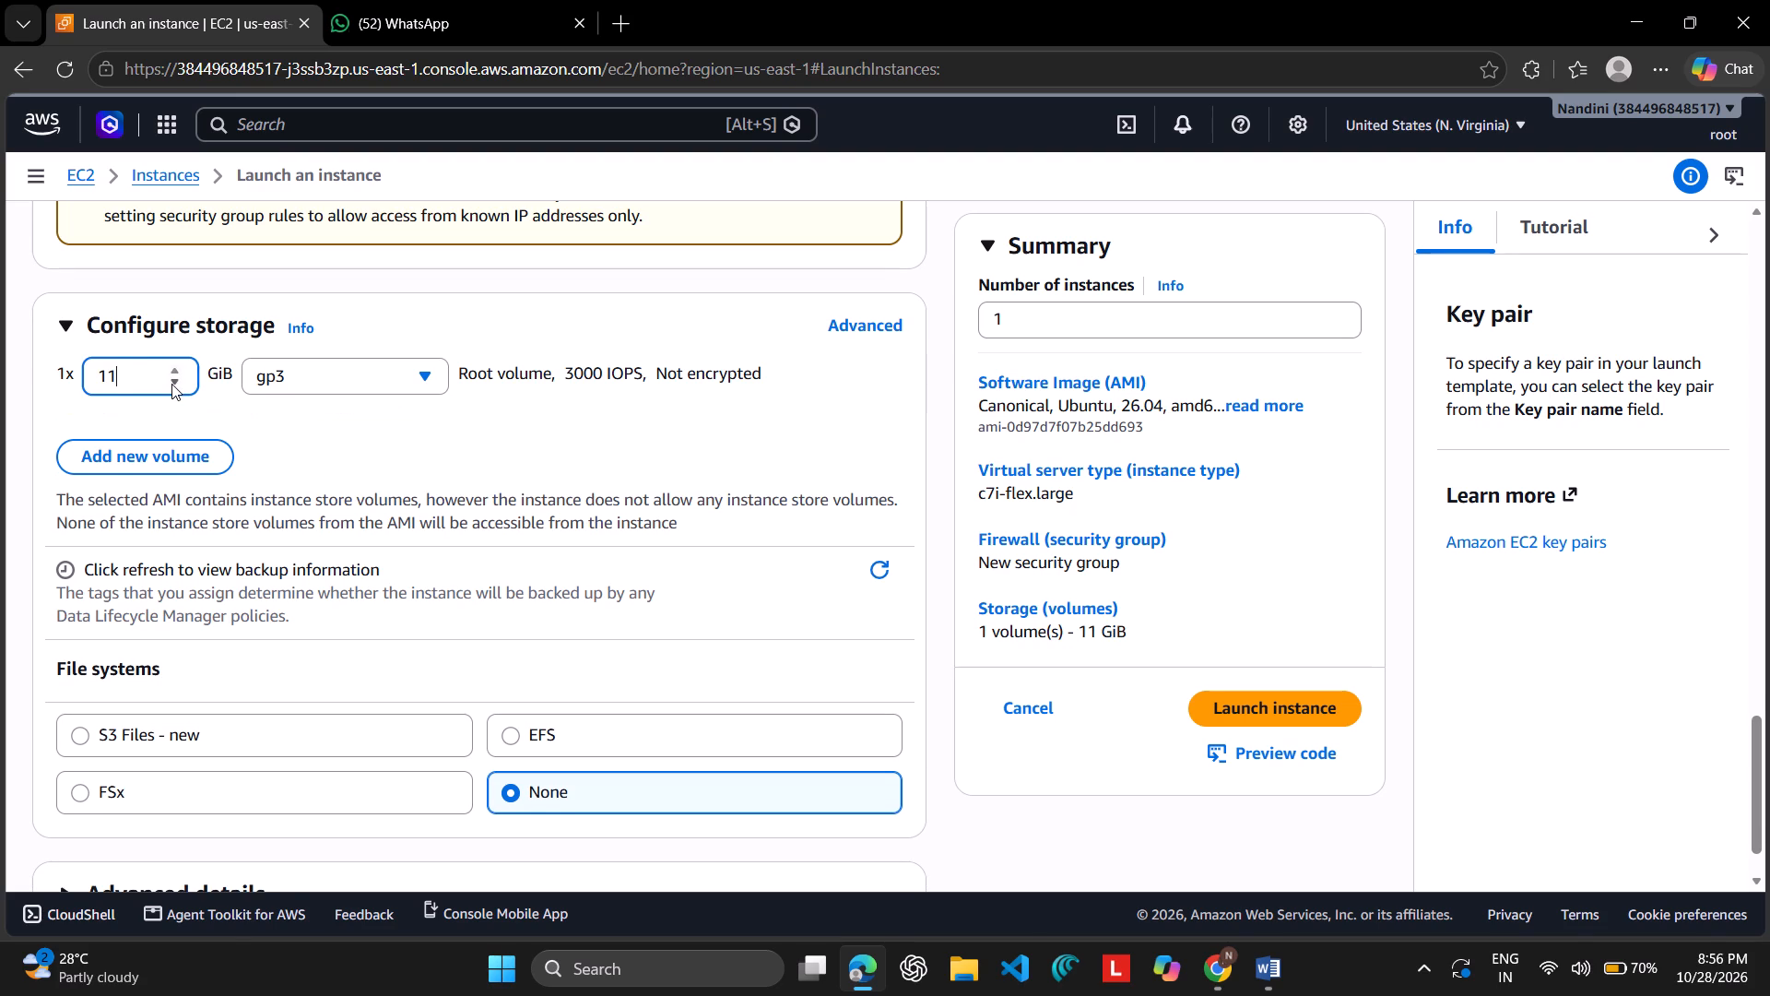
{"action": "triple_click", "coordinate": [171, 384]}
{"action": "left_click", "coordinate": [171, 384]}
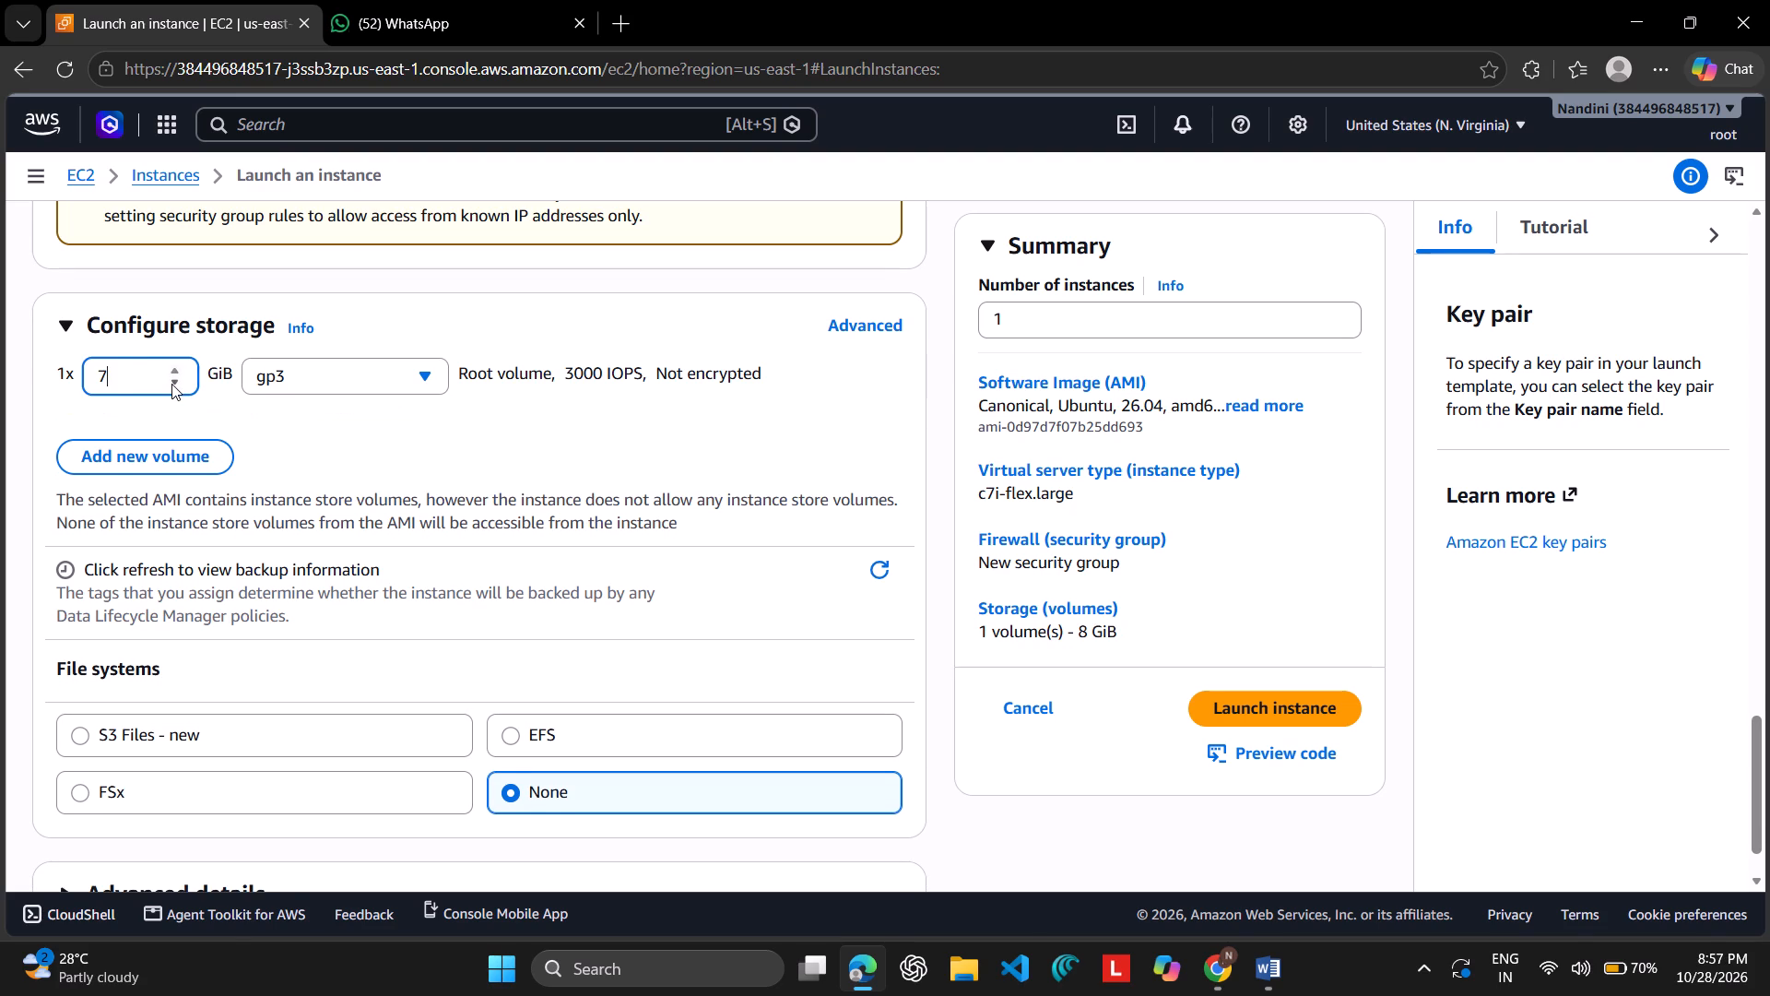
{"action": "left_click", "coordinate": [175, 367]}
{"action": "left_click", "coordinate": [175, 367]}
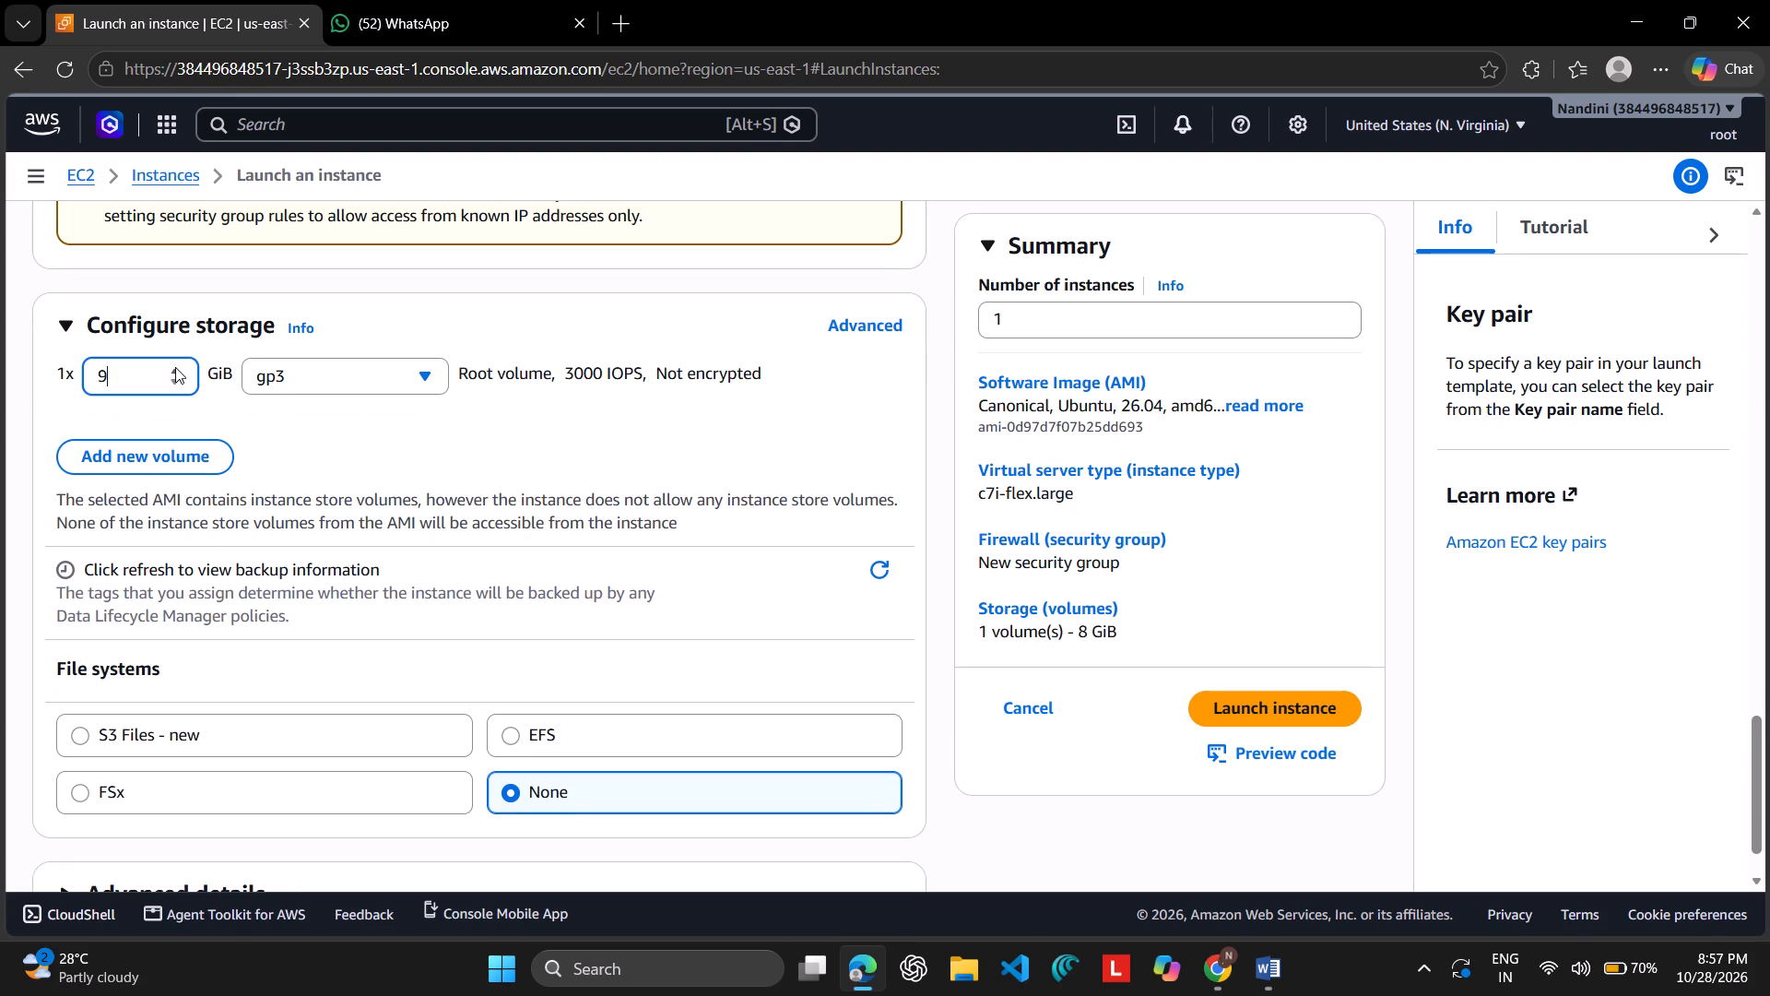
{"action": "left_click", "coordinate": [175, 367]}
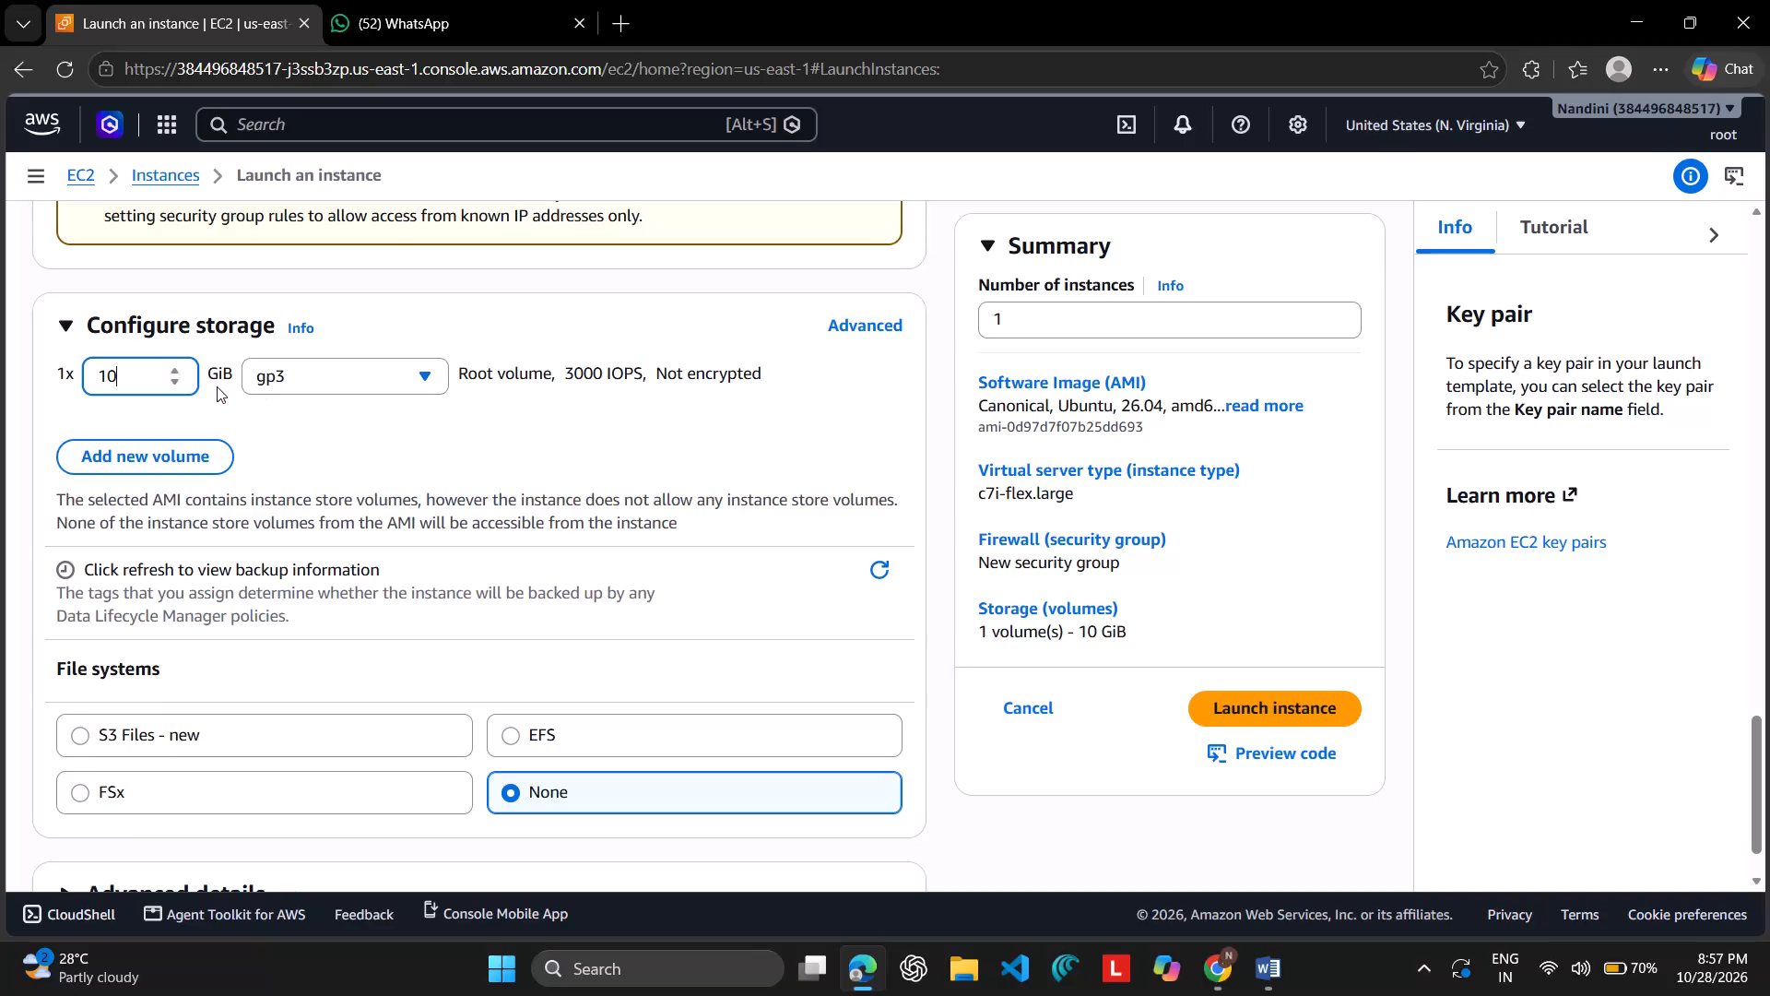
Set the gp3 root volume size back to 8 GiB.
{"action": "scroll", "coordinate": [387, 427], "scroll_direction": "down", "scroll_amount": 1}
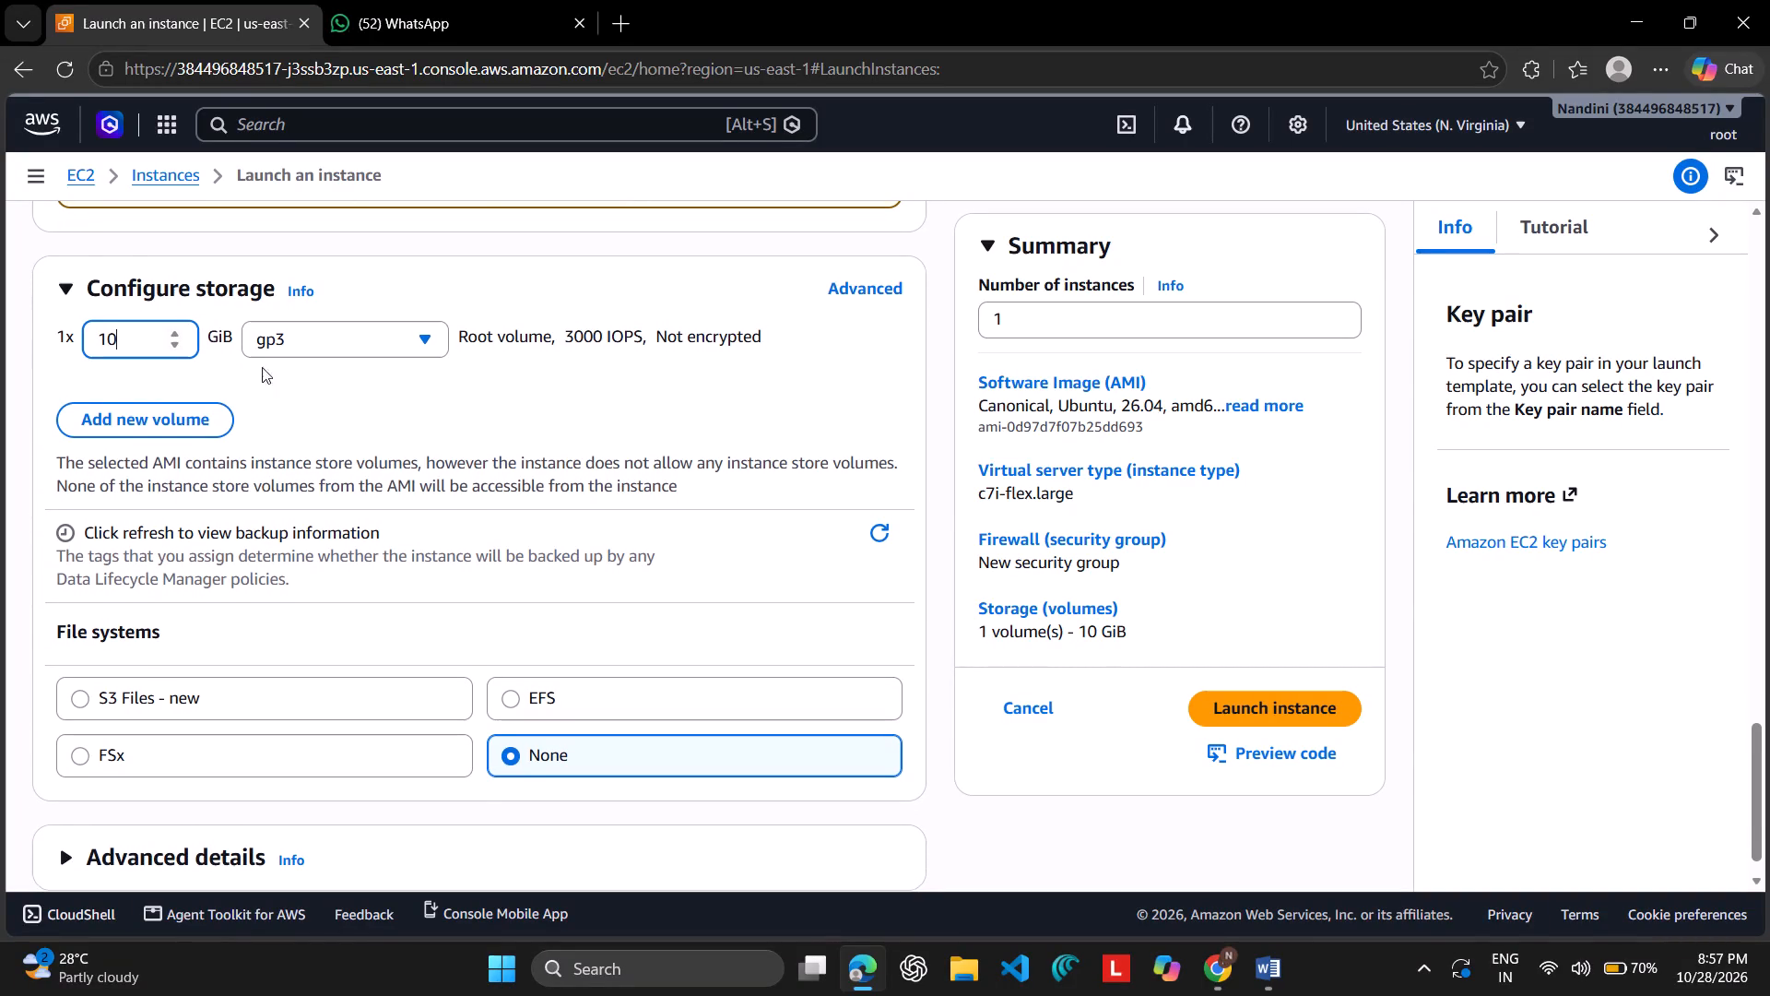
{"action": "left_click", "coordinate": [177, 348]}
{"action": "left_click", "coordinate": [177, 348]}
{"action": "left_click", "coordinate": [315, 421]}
Check the remaining storage and advanced sections, and launch the single c7i-flex.large Ubuntu instance.
{"action": "scroll", "coordinate": [315, 421], "scroll_direction": "down", "scroll_amount": 1}
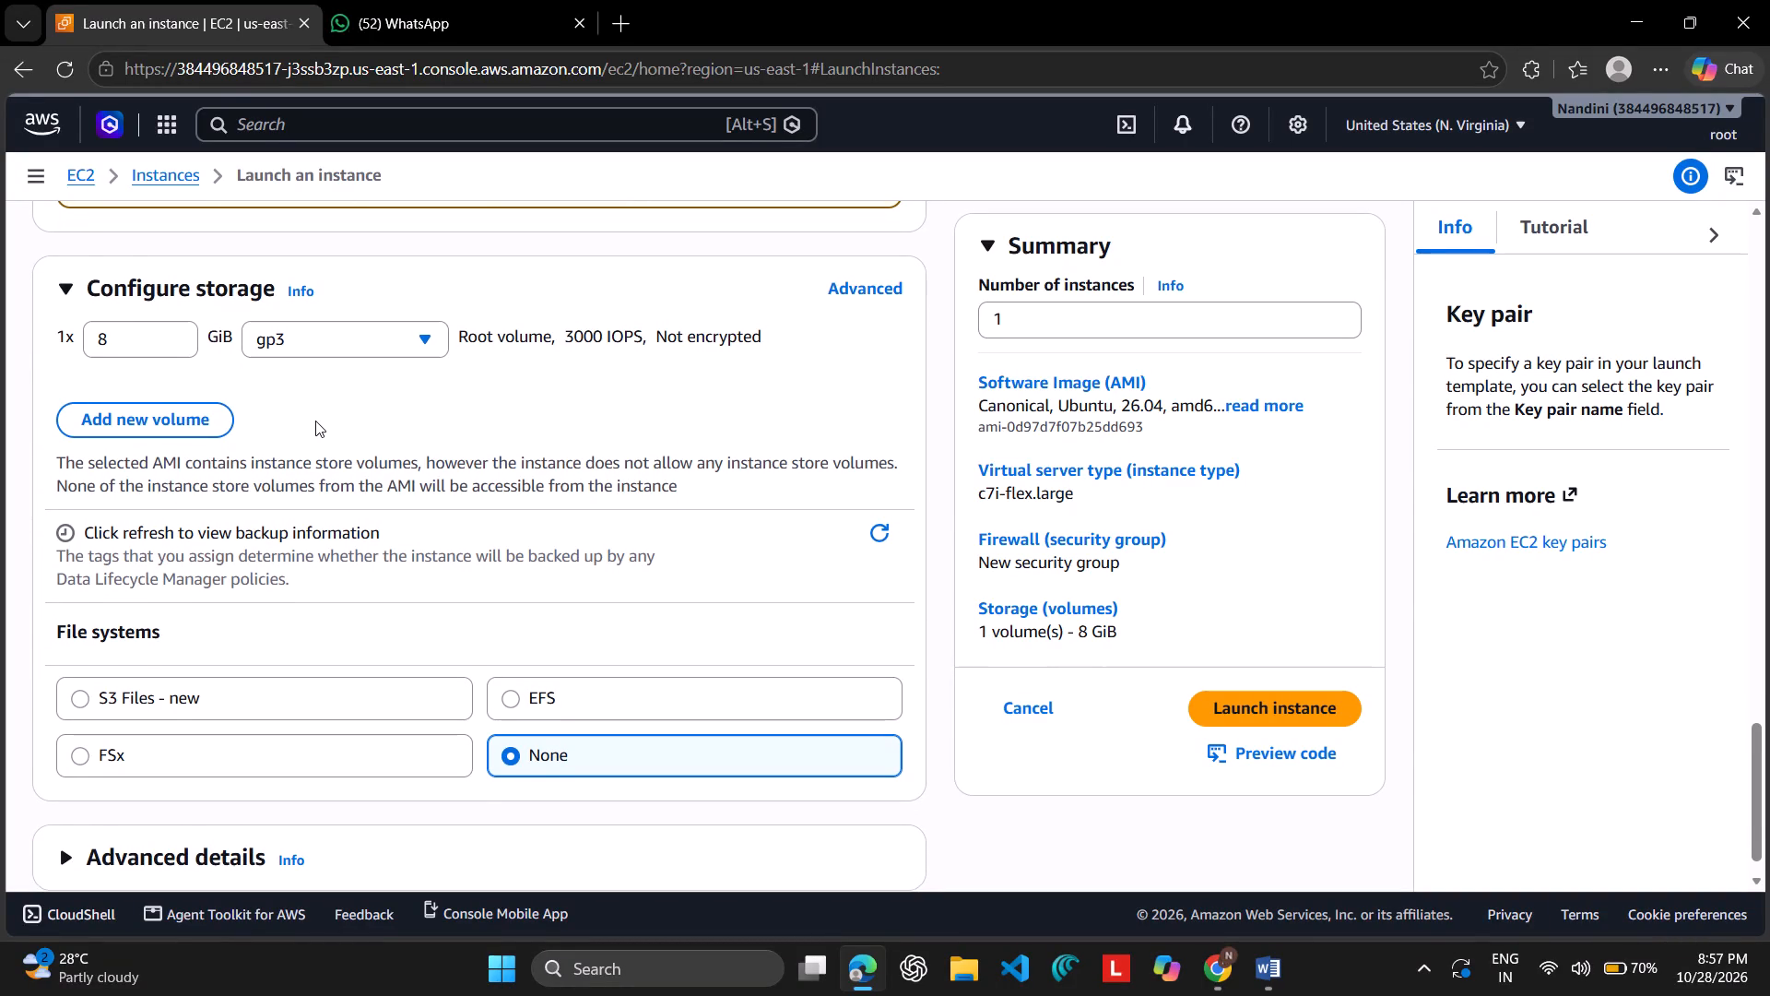
{"action": "scroll", "coordinate": [315, 421], "scroll_direction": "down", "scroll_amount": 2}
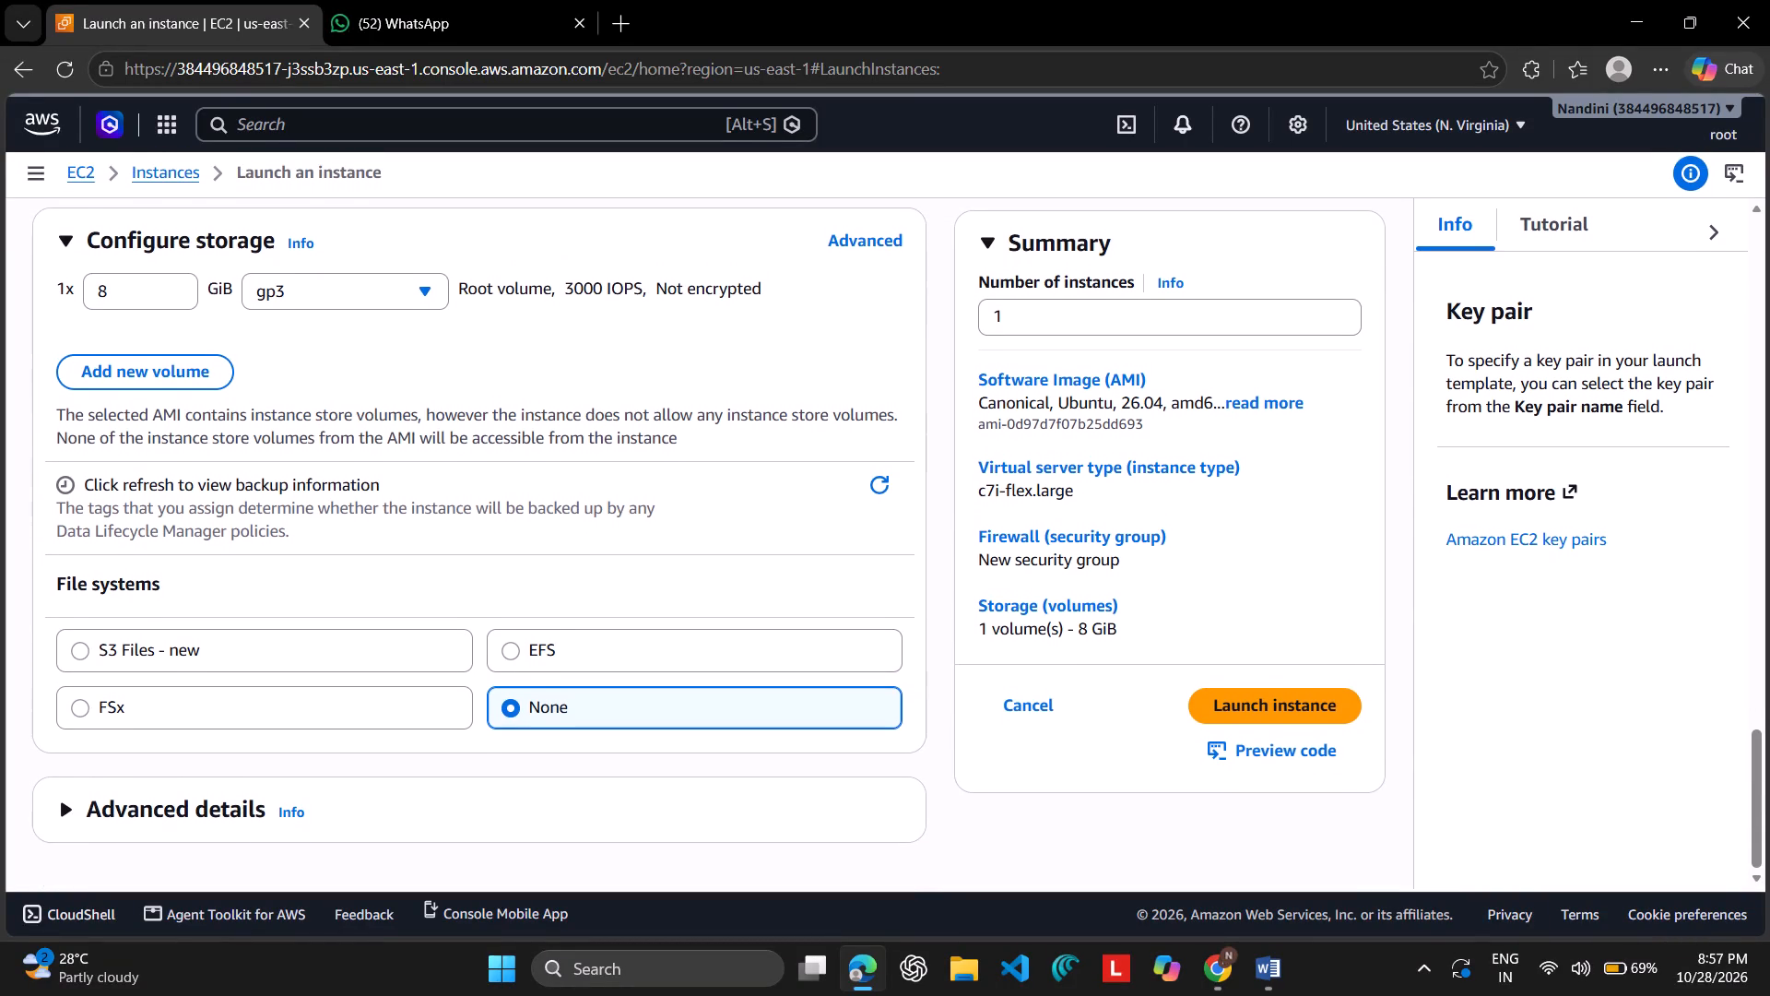
{"action": "scroll", "coordinate": [349, 676], "scroll_direction": "down", "scroll_amount": 2}
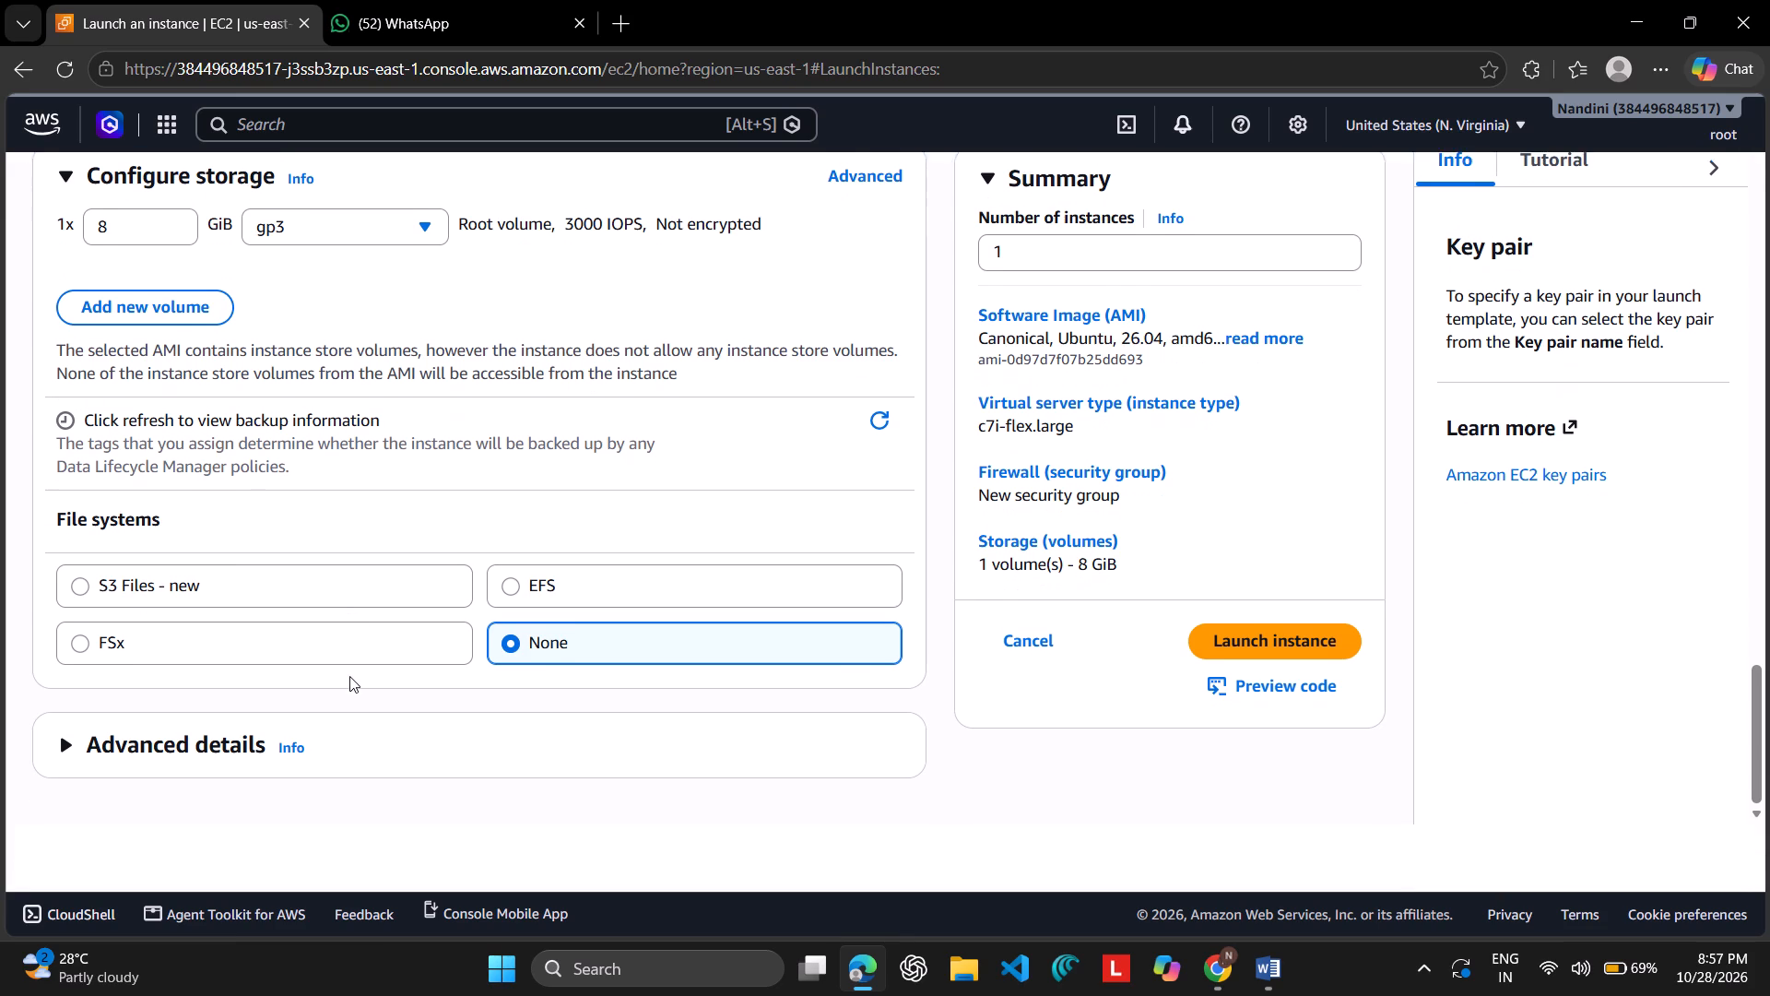
{"action": "scroll", "coordinate": [349, 676], "scroll_direction": "down", "scroll_amount": 1}
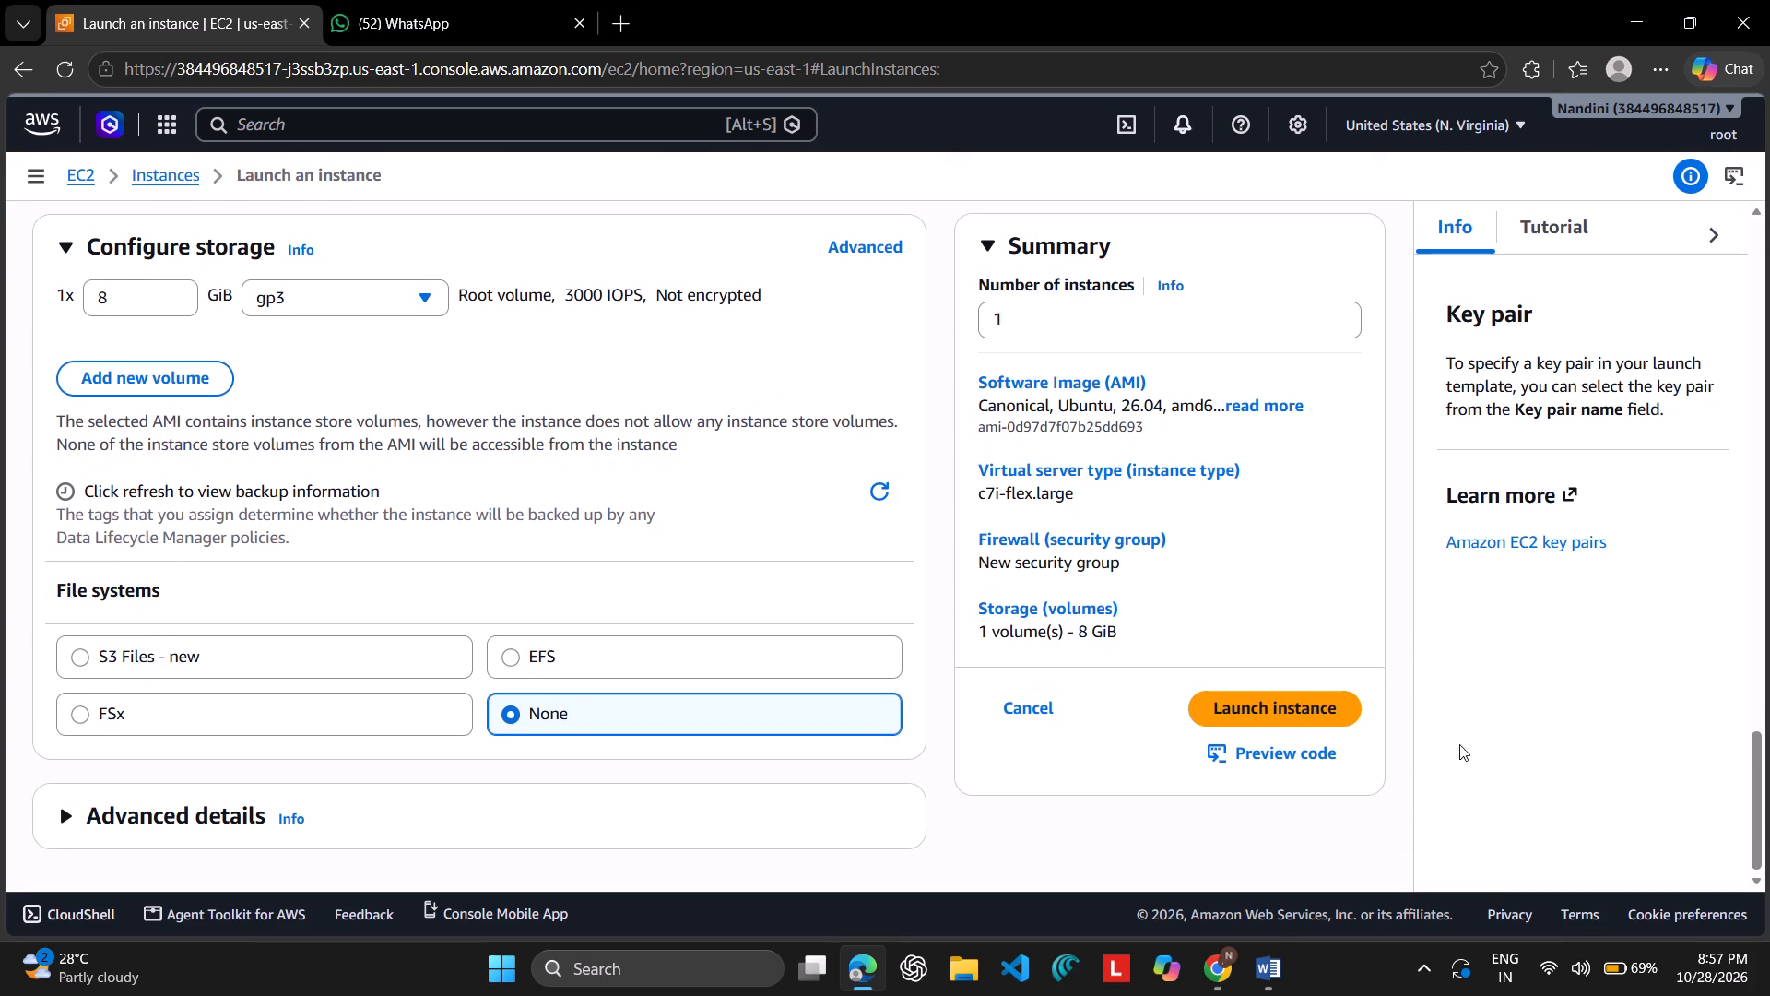
{"action": "left_click", "coordinate": [1304, 704]}
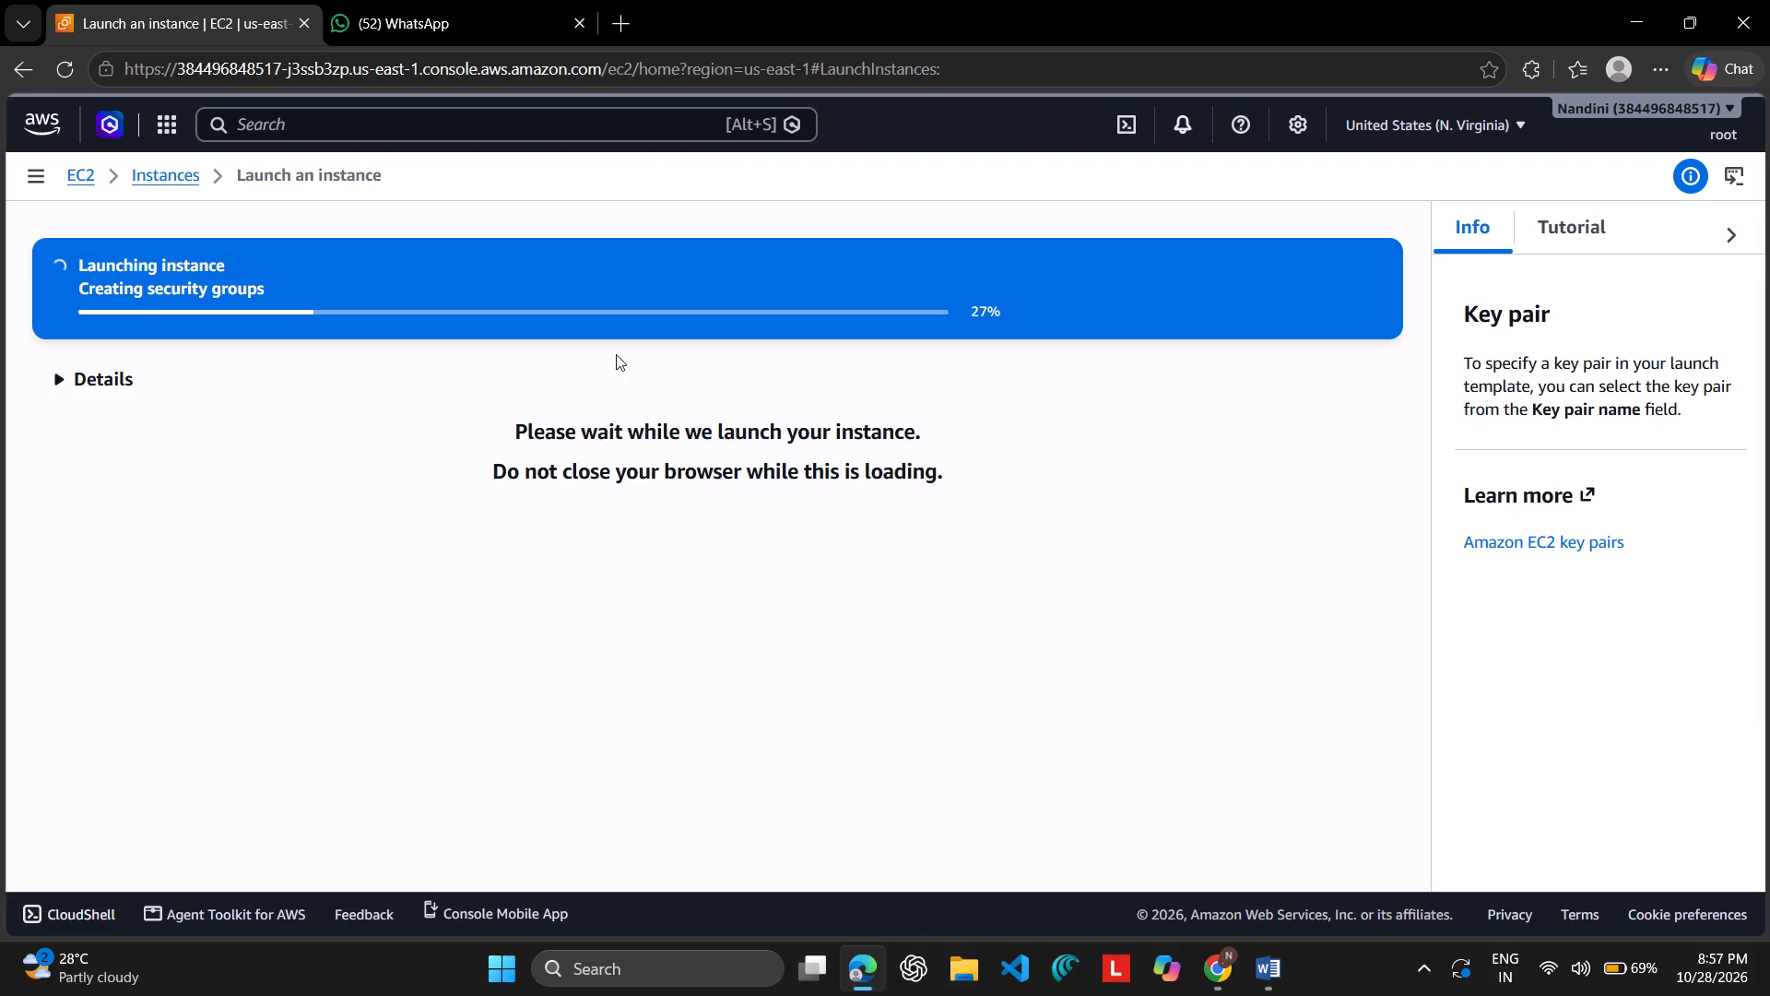
Look through the suggested follow-up actions for the launched instance and open the EC2 Instances list.
{"action": "scroll", "coordinate": [616, 354], "scroll_direction": "down", "scroll_amount": 1}
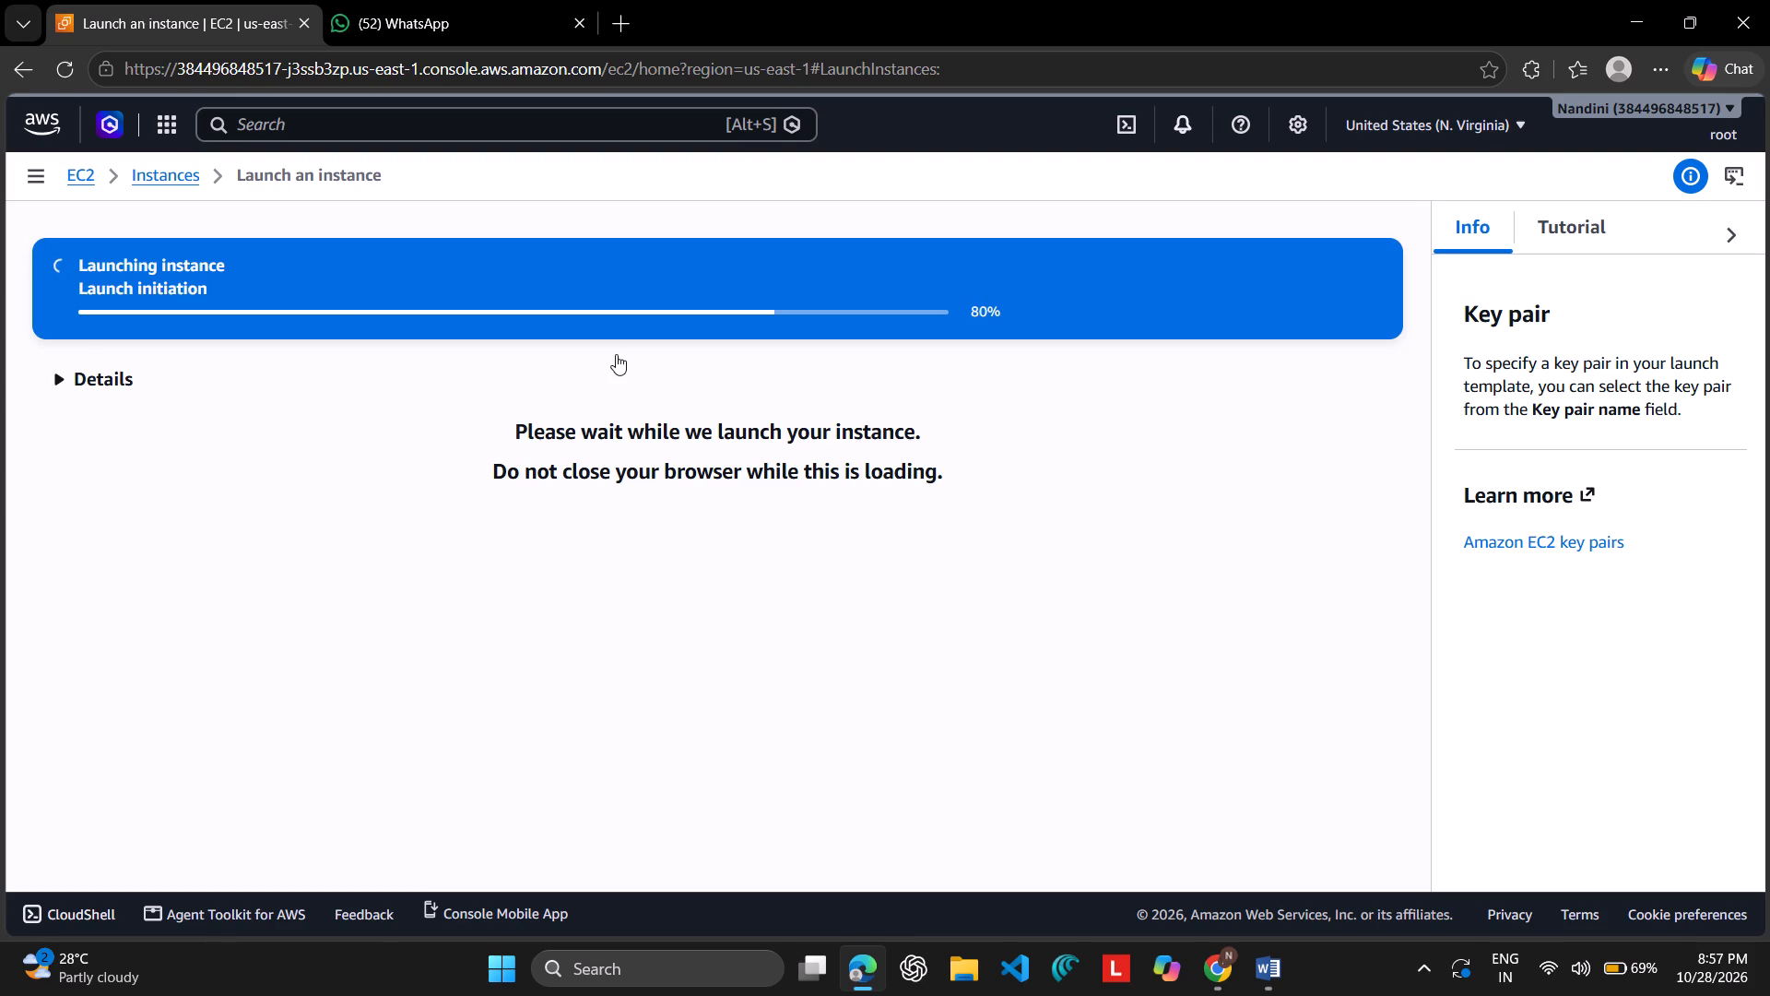
{"action": "scroll", "coordinate": [616, 354], "scroll_direction": "down", "scroll_amount": 3}
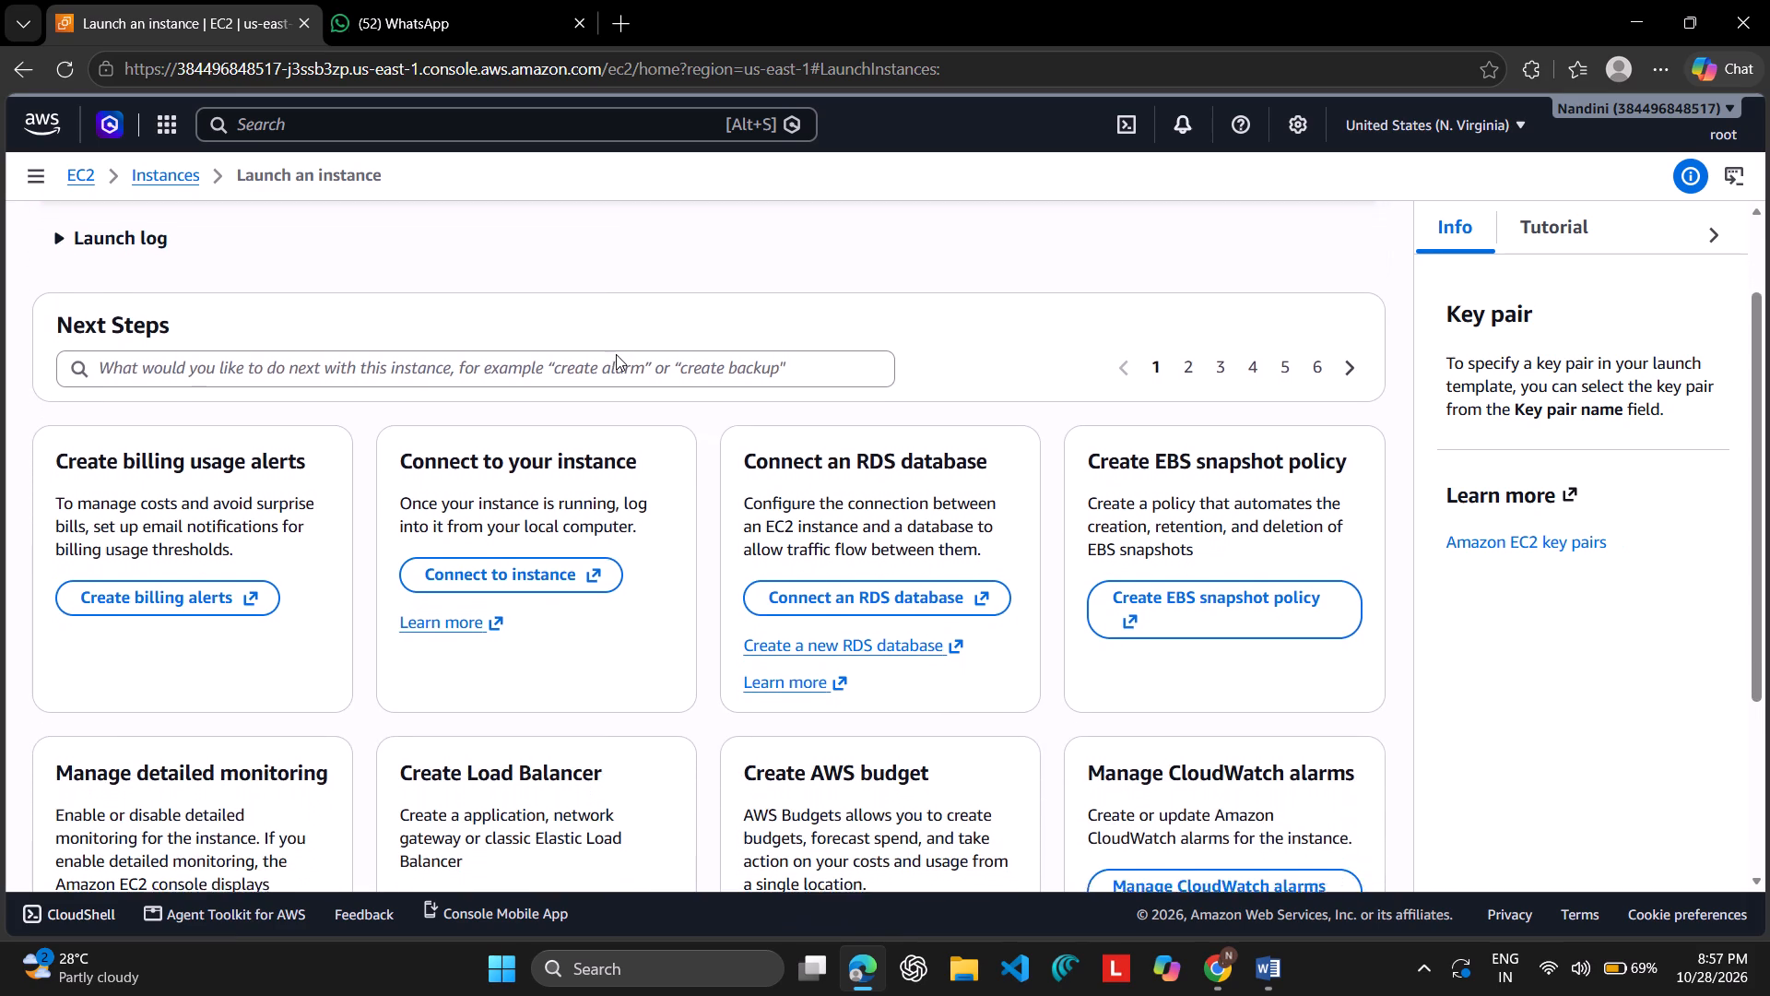
{"action": "scroll", "coordinate": [616, 354], "scroll_direction": "down", "scroll_amount": 1}
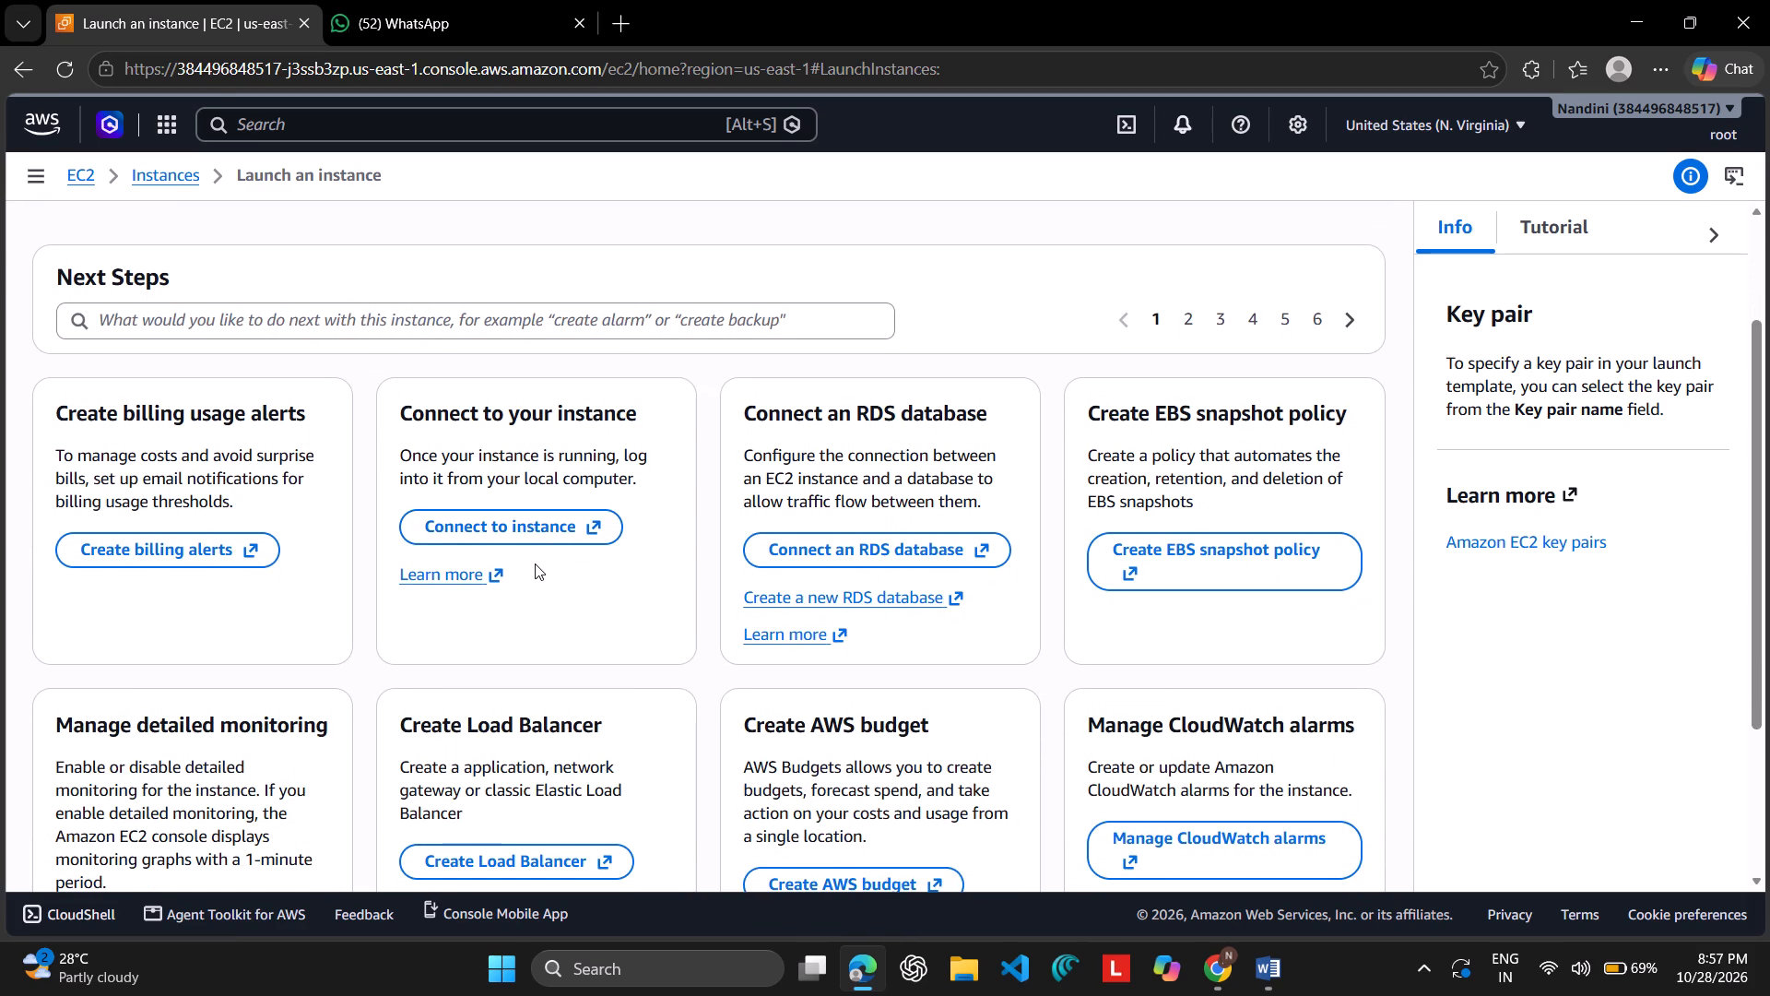
{"action": "scroll", "coordinate": [535, 563], "scroll_direction": "down", "scroll_amount": 5}
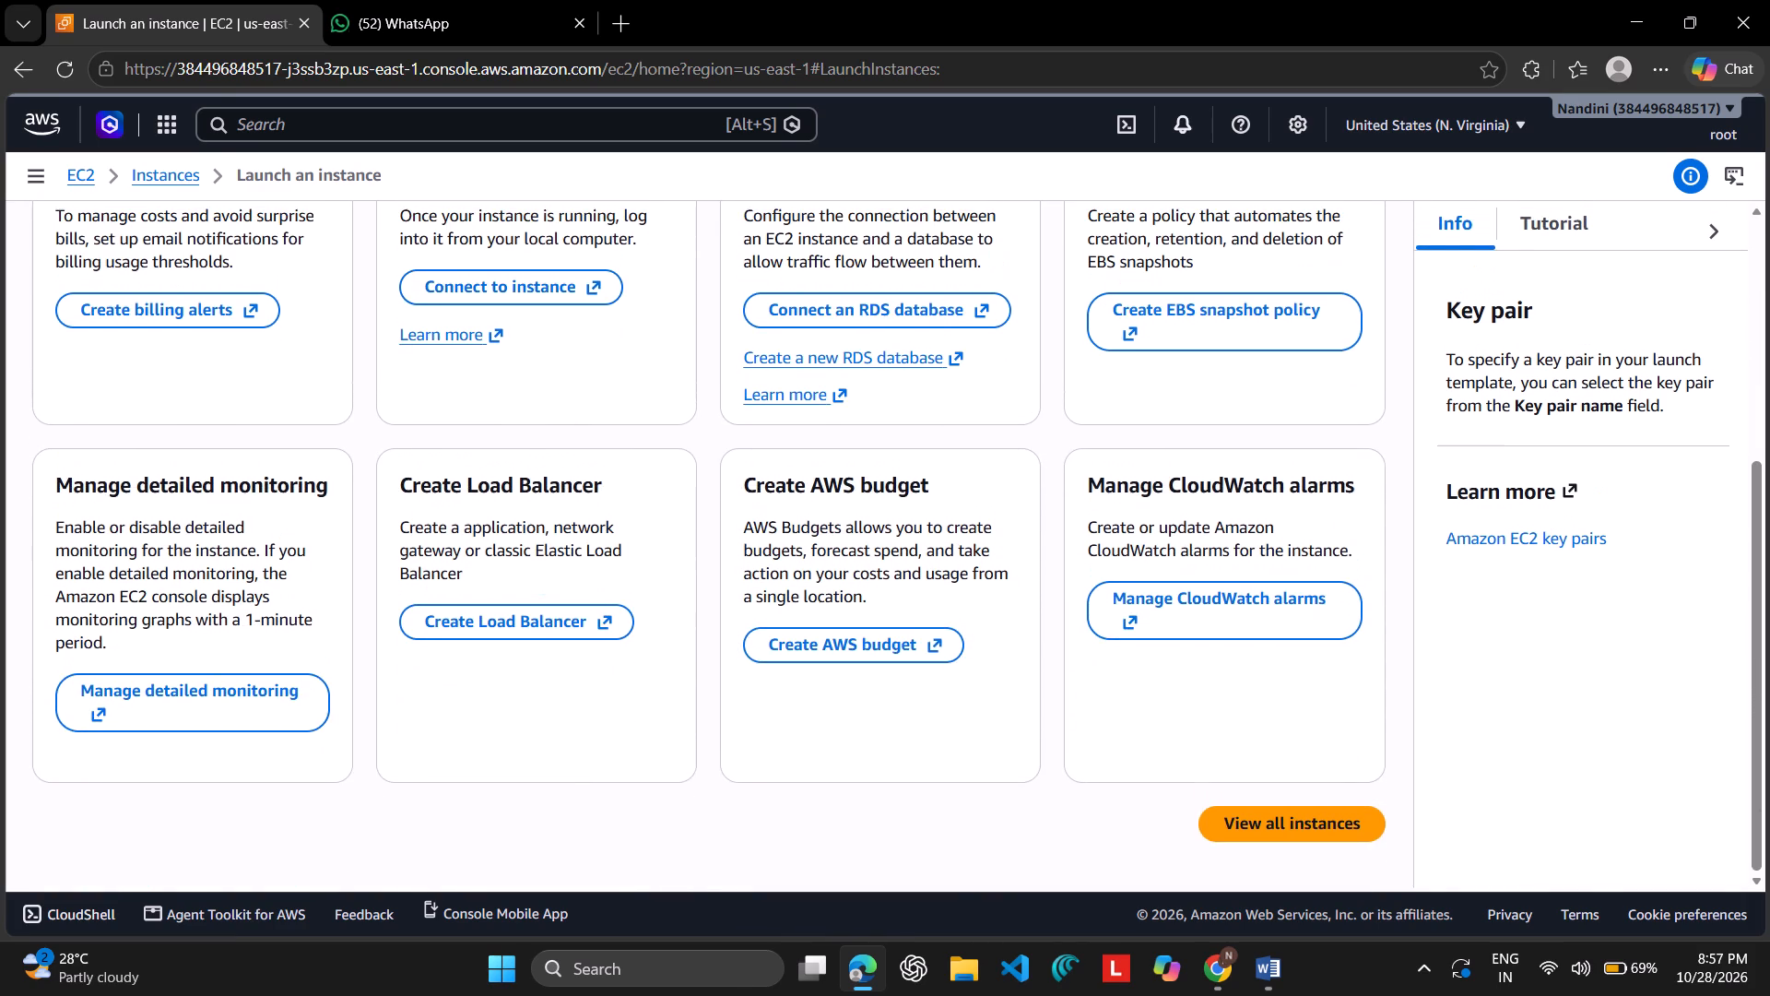
{"action": "scroll", "coordinate": [535, 563], "scroll_direction": "up", "scroll_amount": 5}
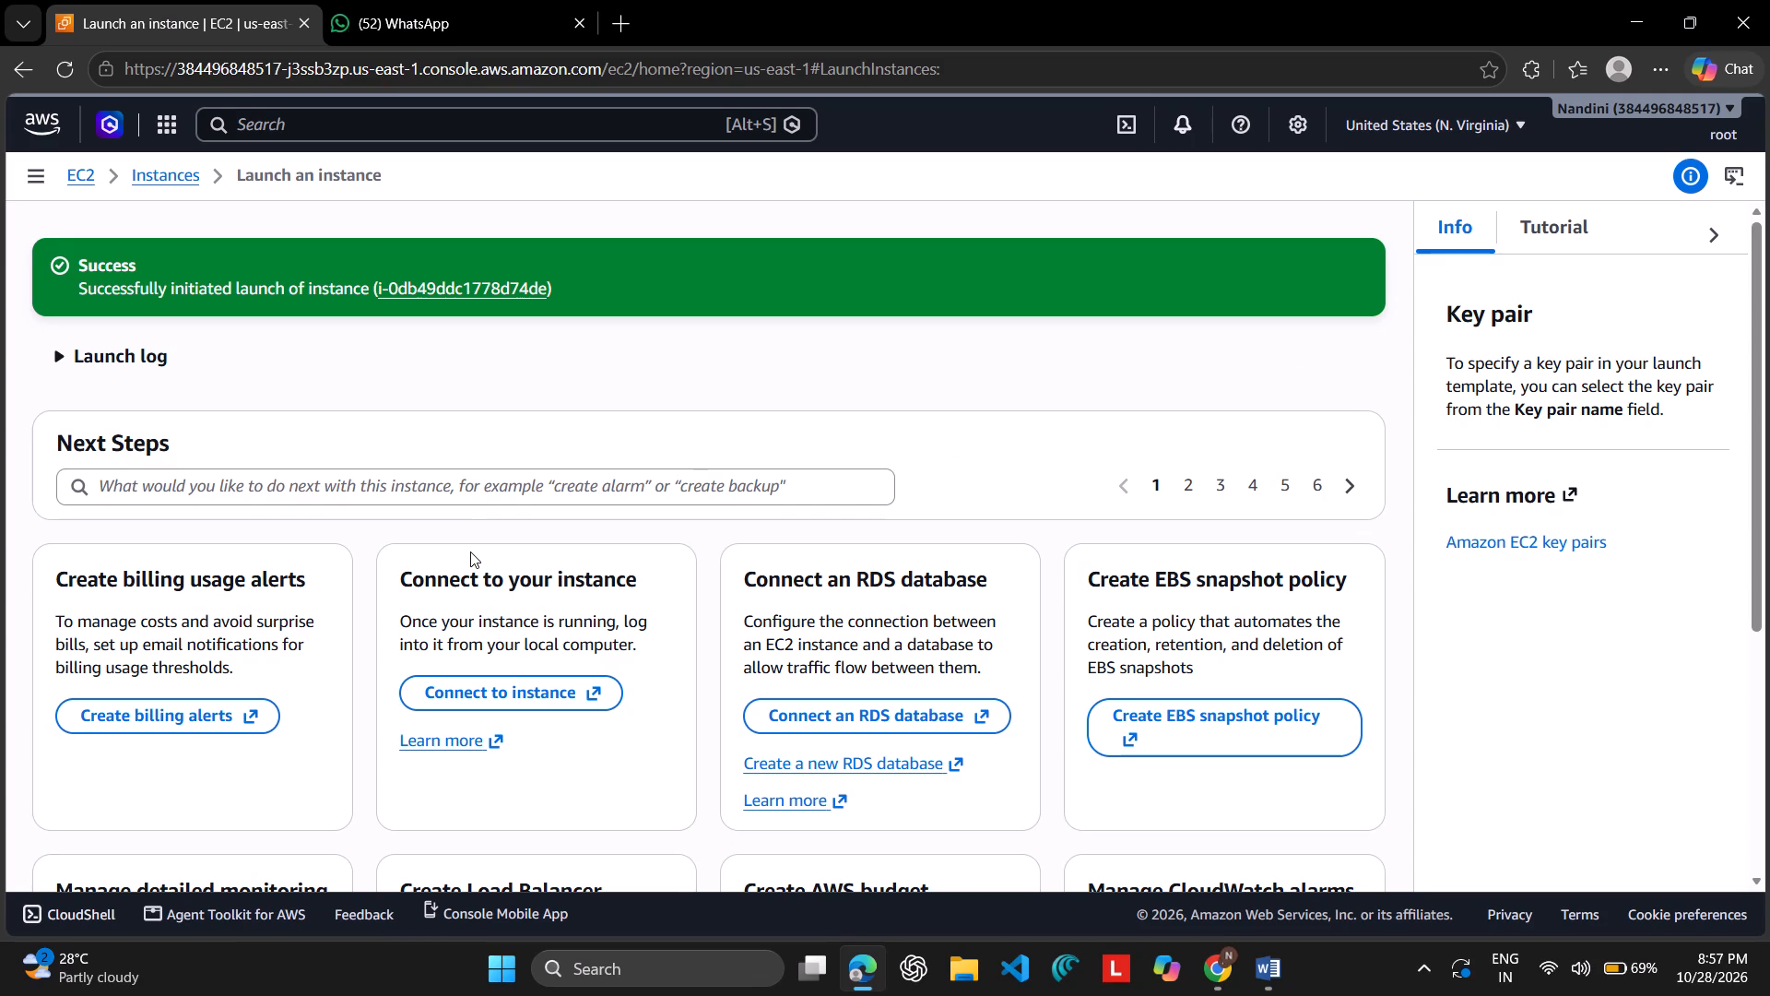
{"action": "left_click", "coordinate": [177, 179]}
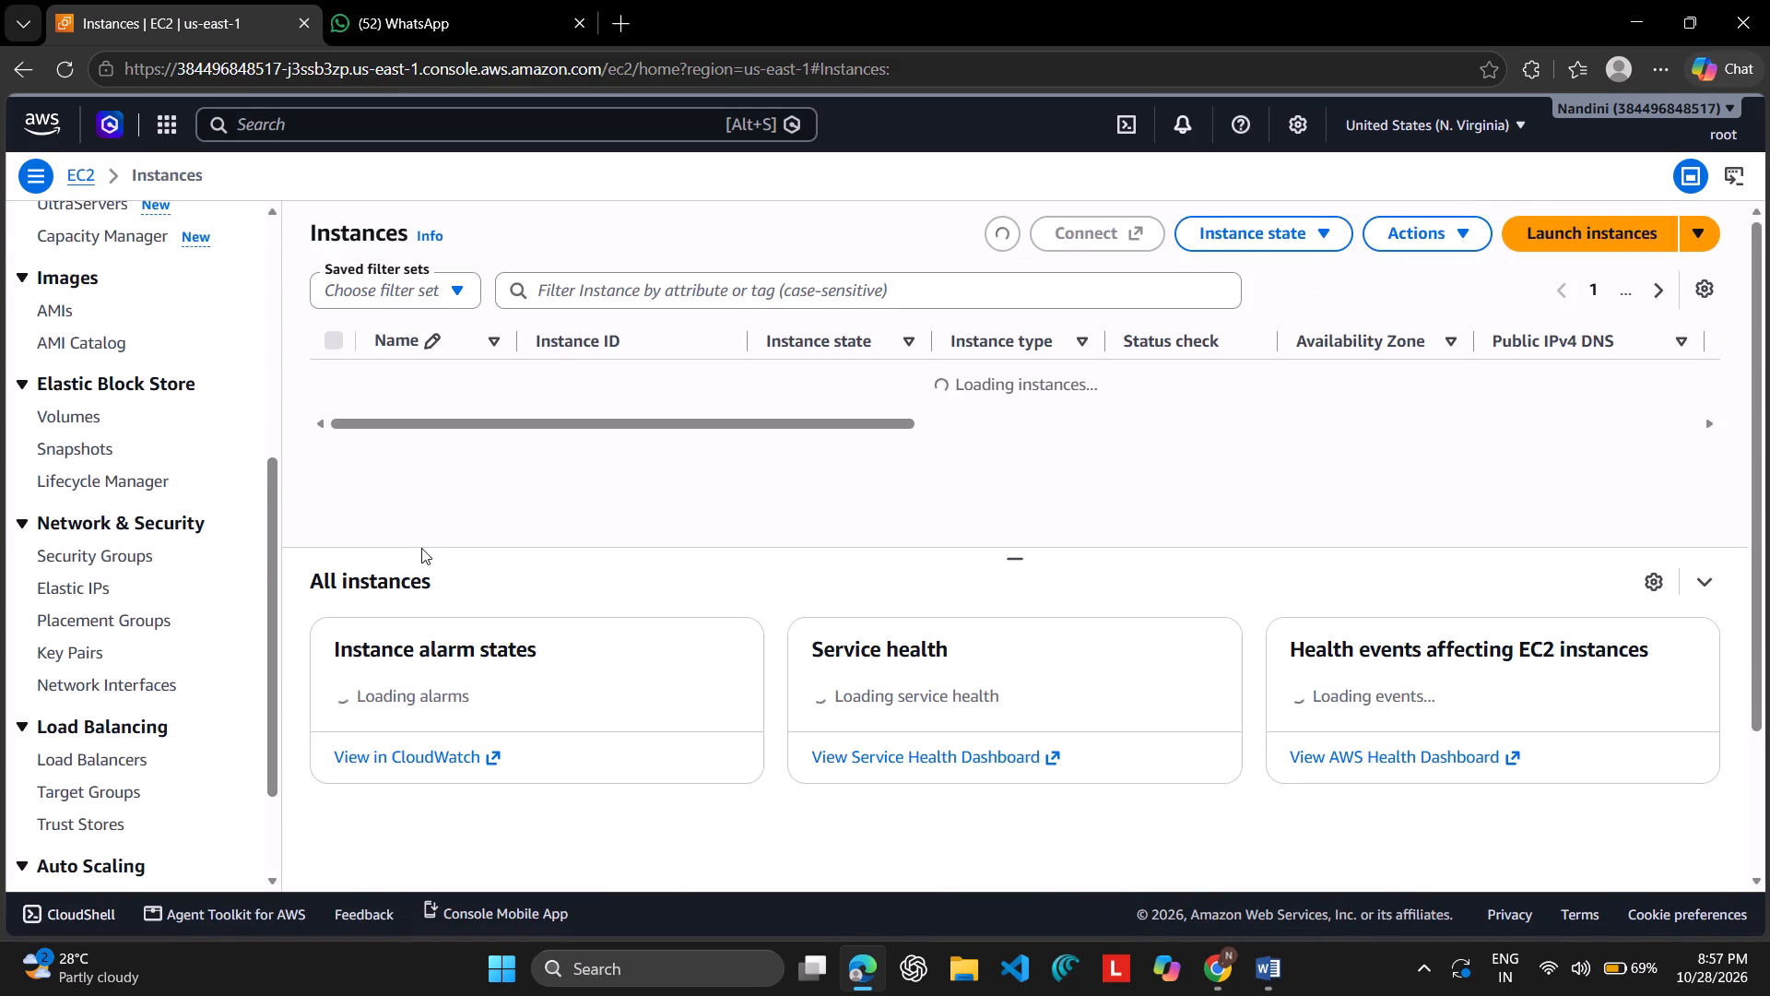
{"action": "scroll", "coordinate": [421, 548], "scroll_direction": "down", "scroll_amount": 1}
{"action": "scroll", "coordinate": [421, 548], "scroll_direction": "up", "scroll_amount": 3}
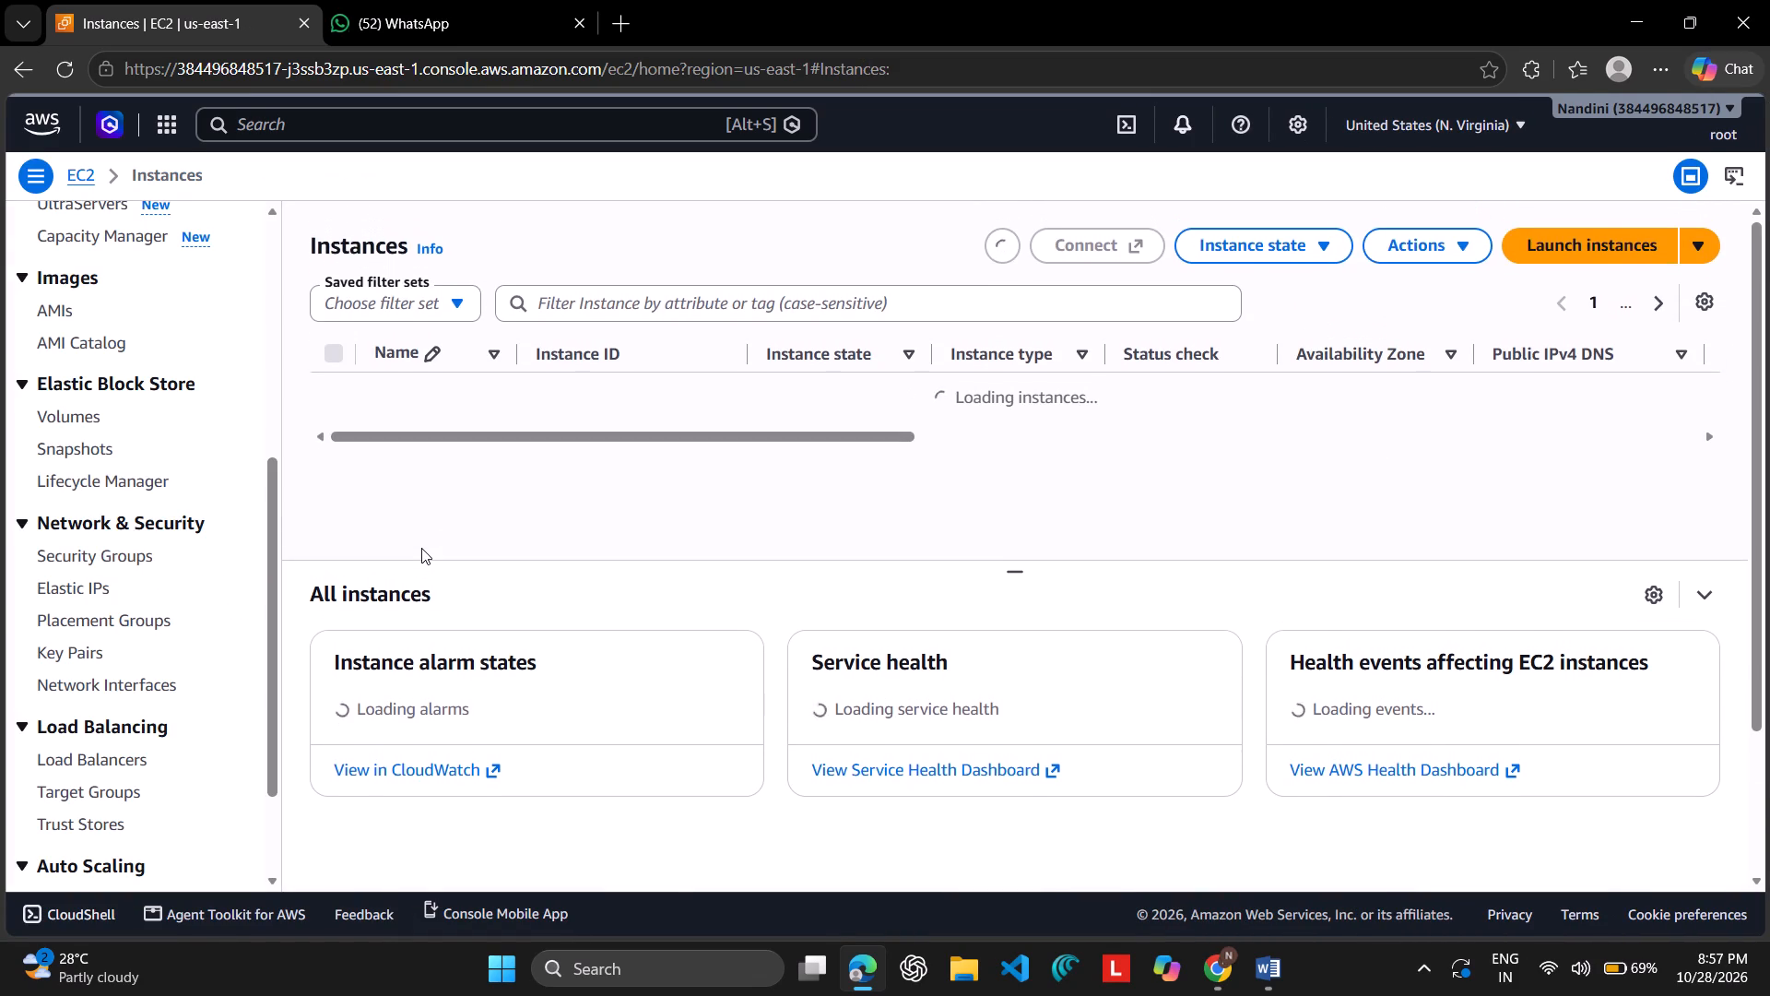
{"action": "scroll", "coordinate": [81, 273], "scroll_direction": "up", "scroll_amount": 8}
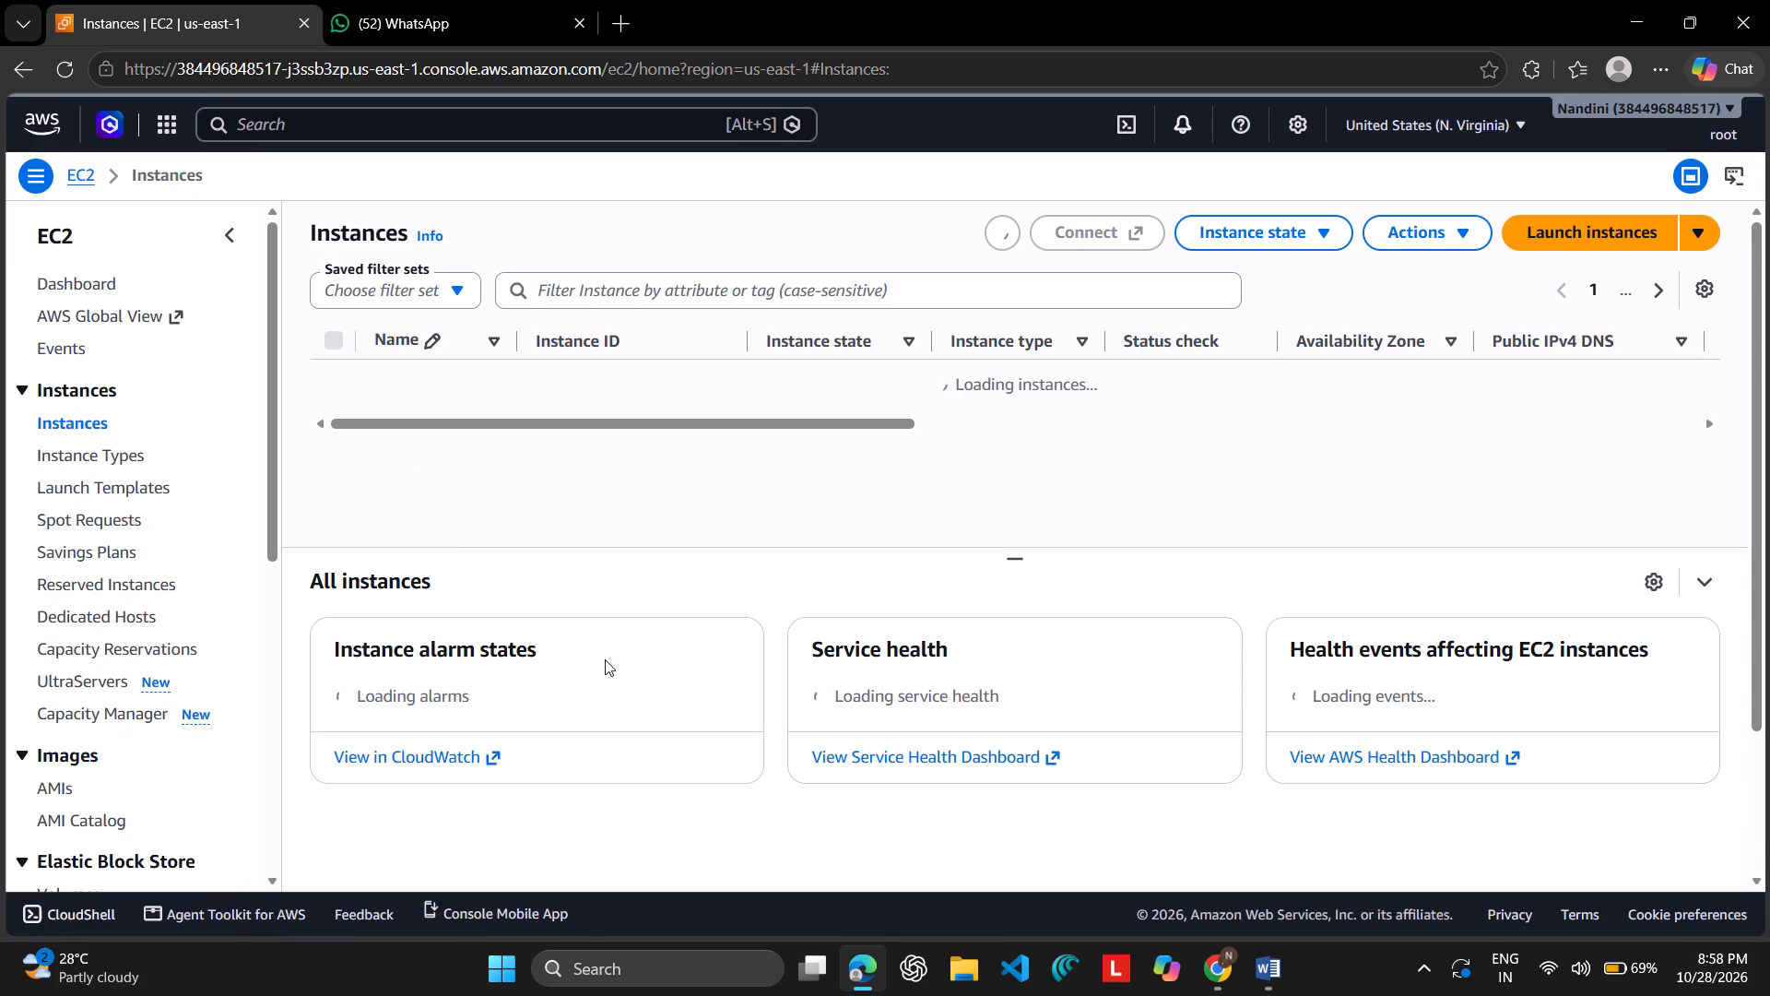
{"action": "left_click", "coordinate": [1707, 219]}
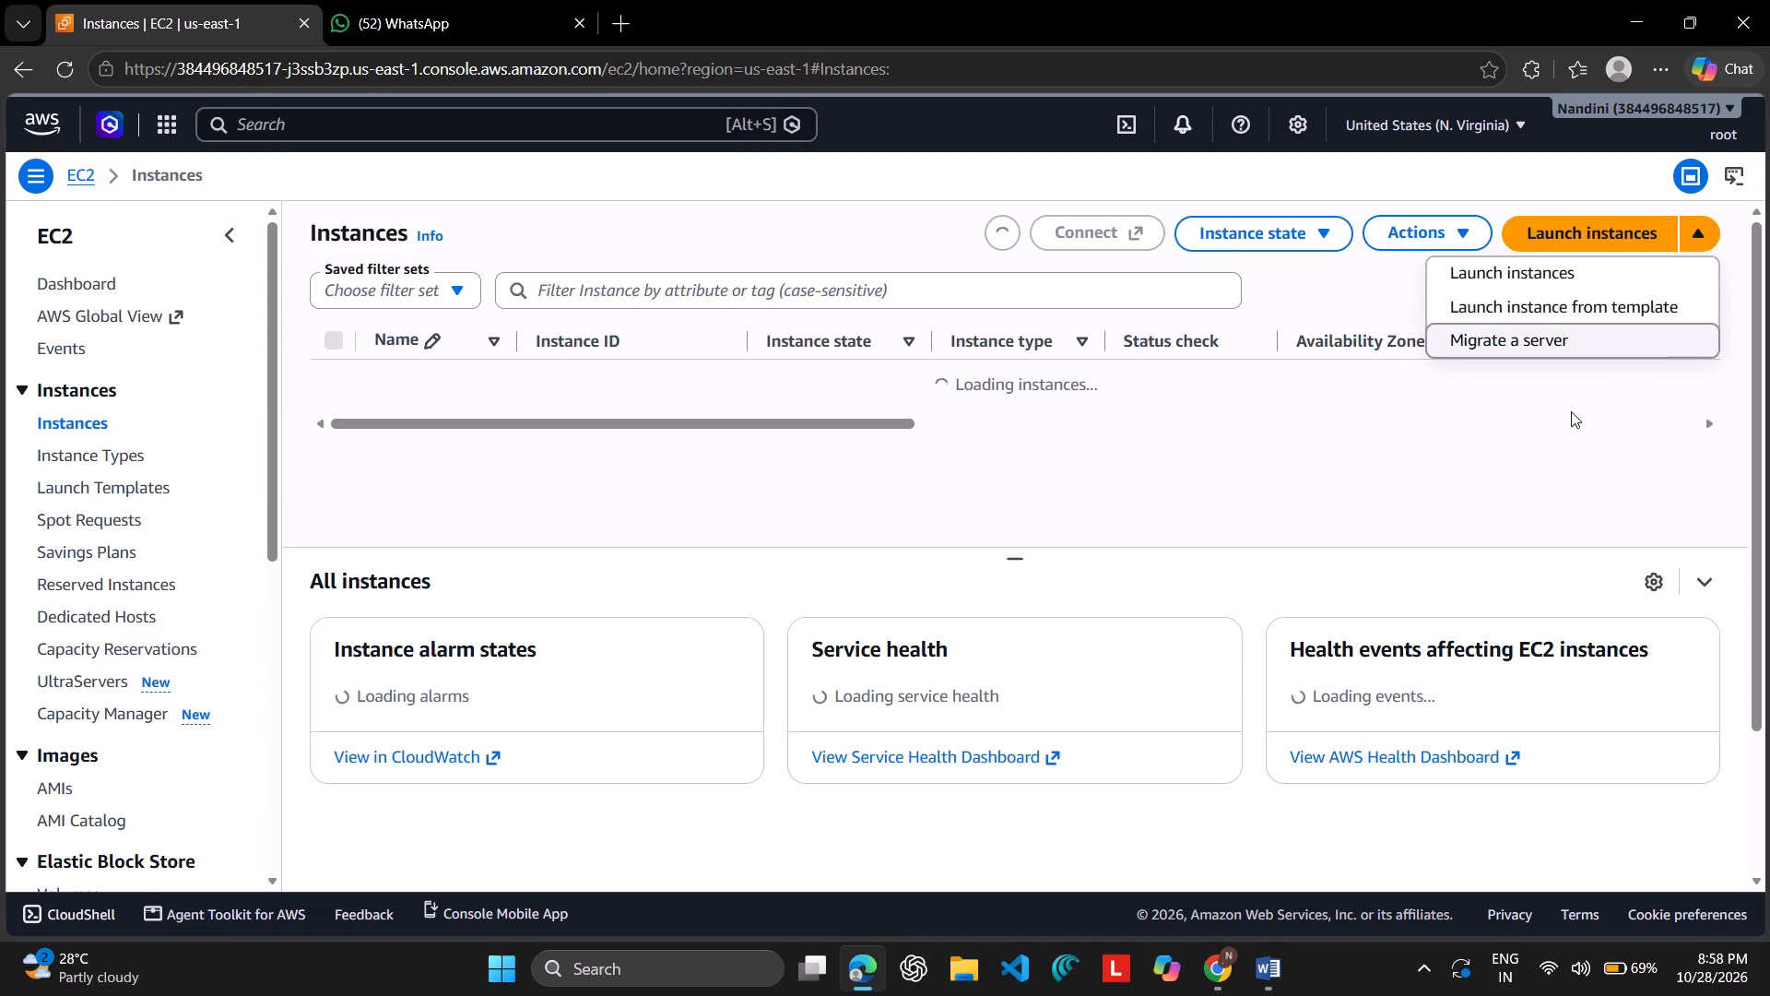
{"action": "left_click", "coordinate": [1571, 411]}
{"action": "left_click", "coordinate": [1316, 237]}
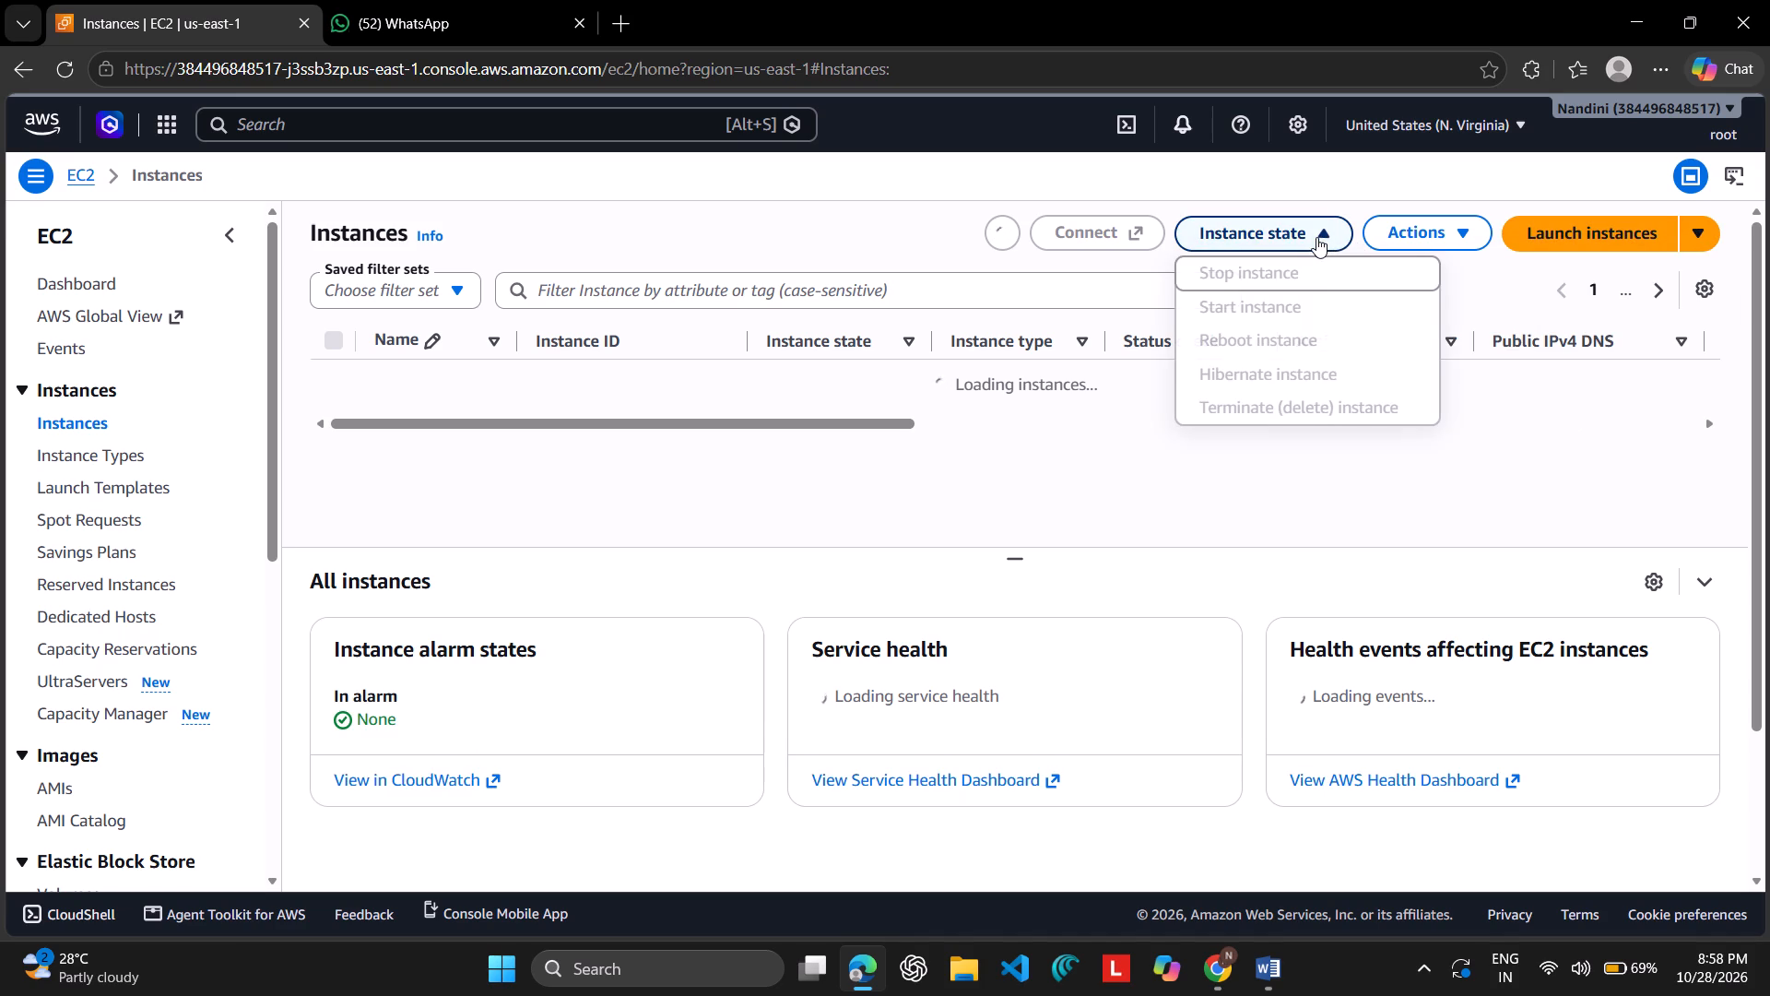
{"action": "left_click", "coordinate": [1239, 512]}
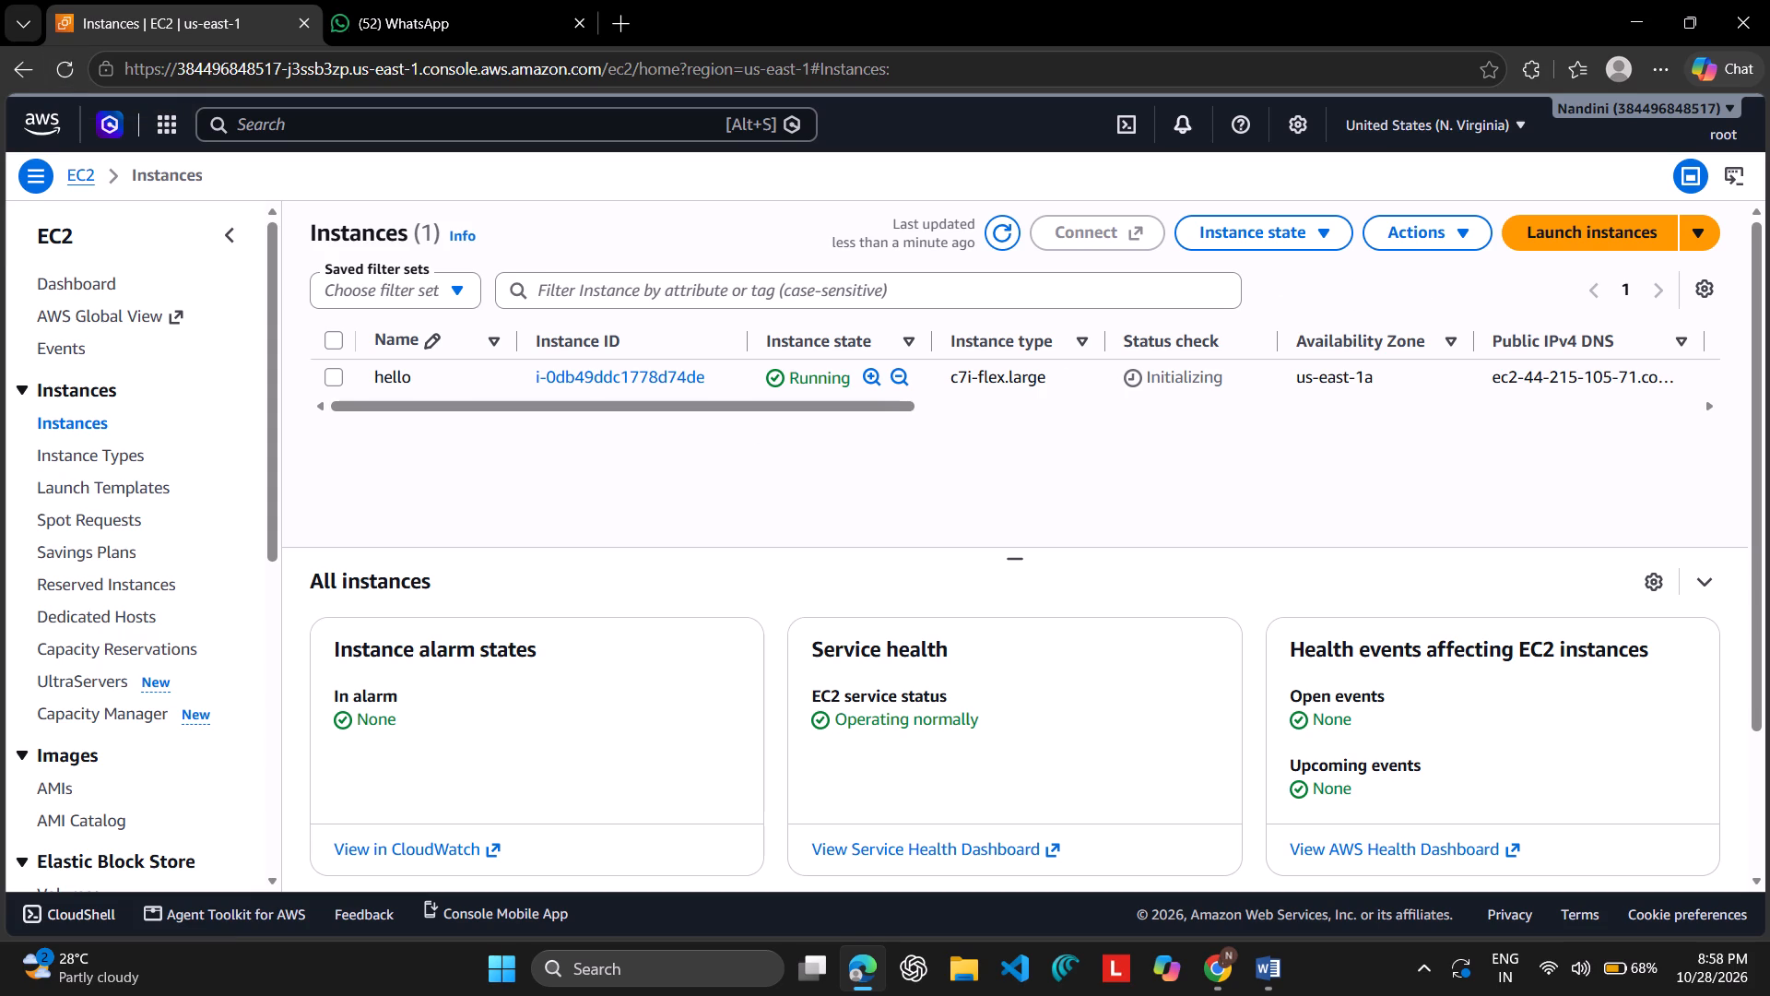
Refresh the Instances list repeatedly to check the hello instance's state and status checks.
{"action": "left_click", "coordinate": [992, 237]}
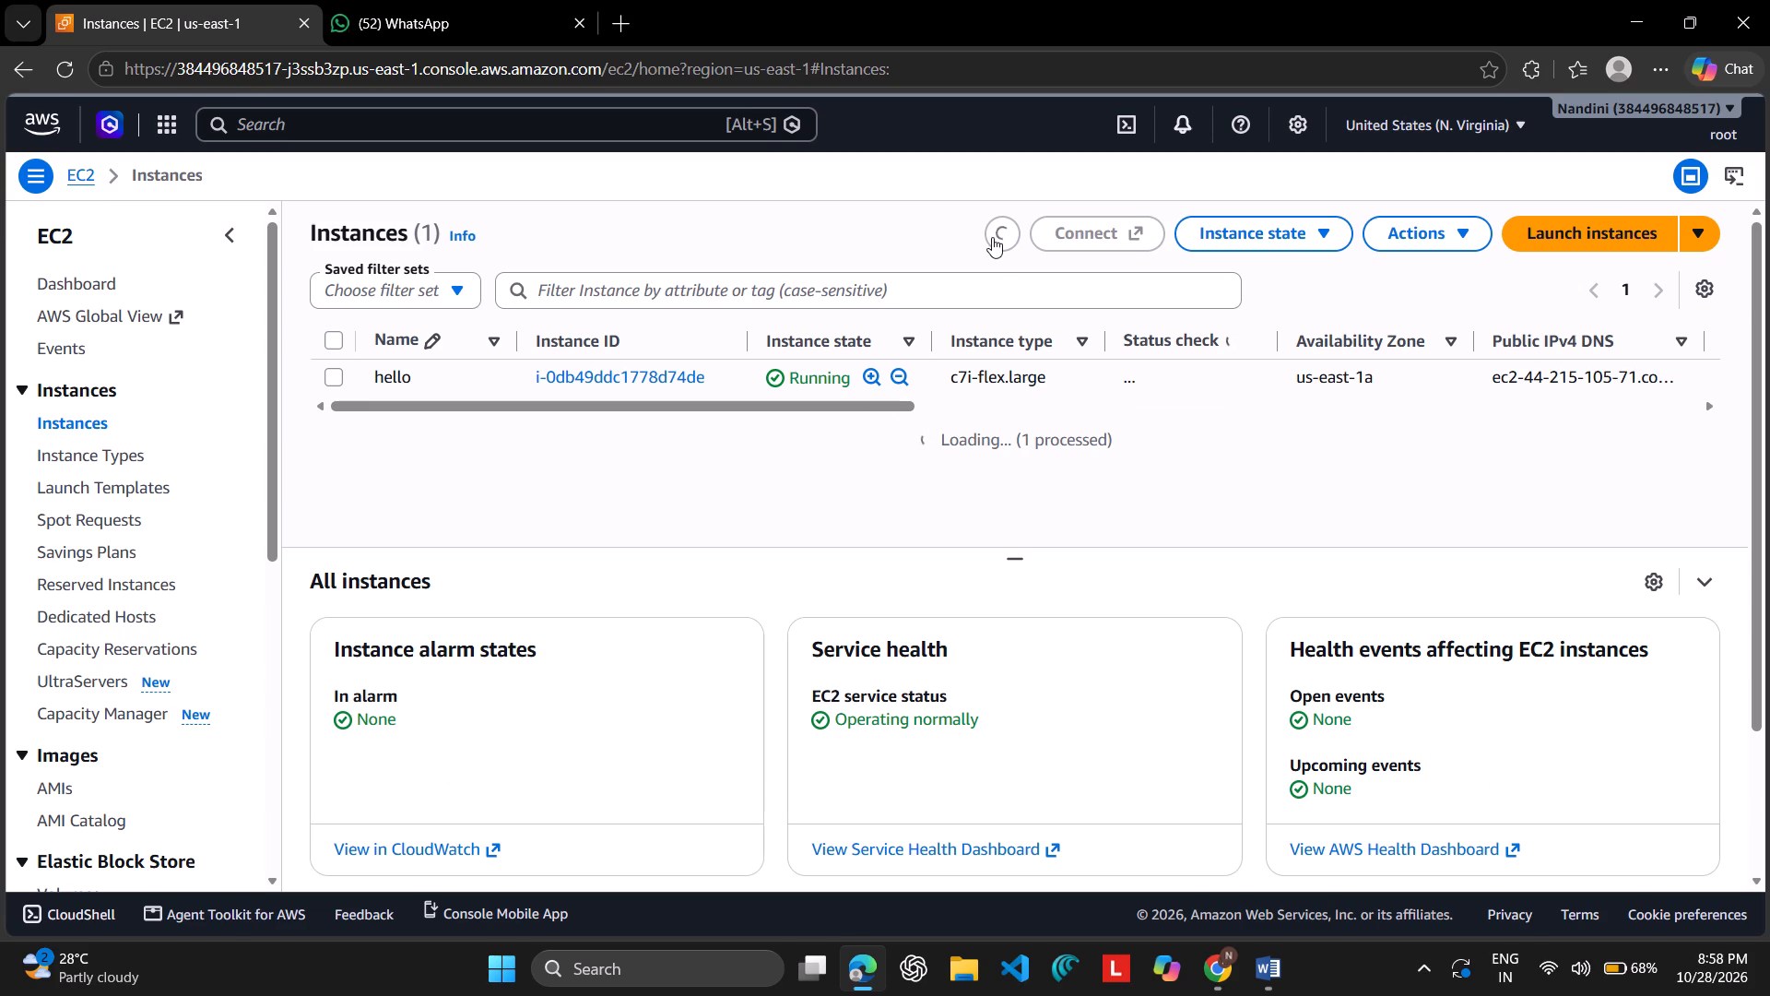
{"action": "left_click", "coordinate": [992, 237]}
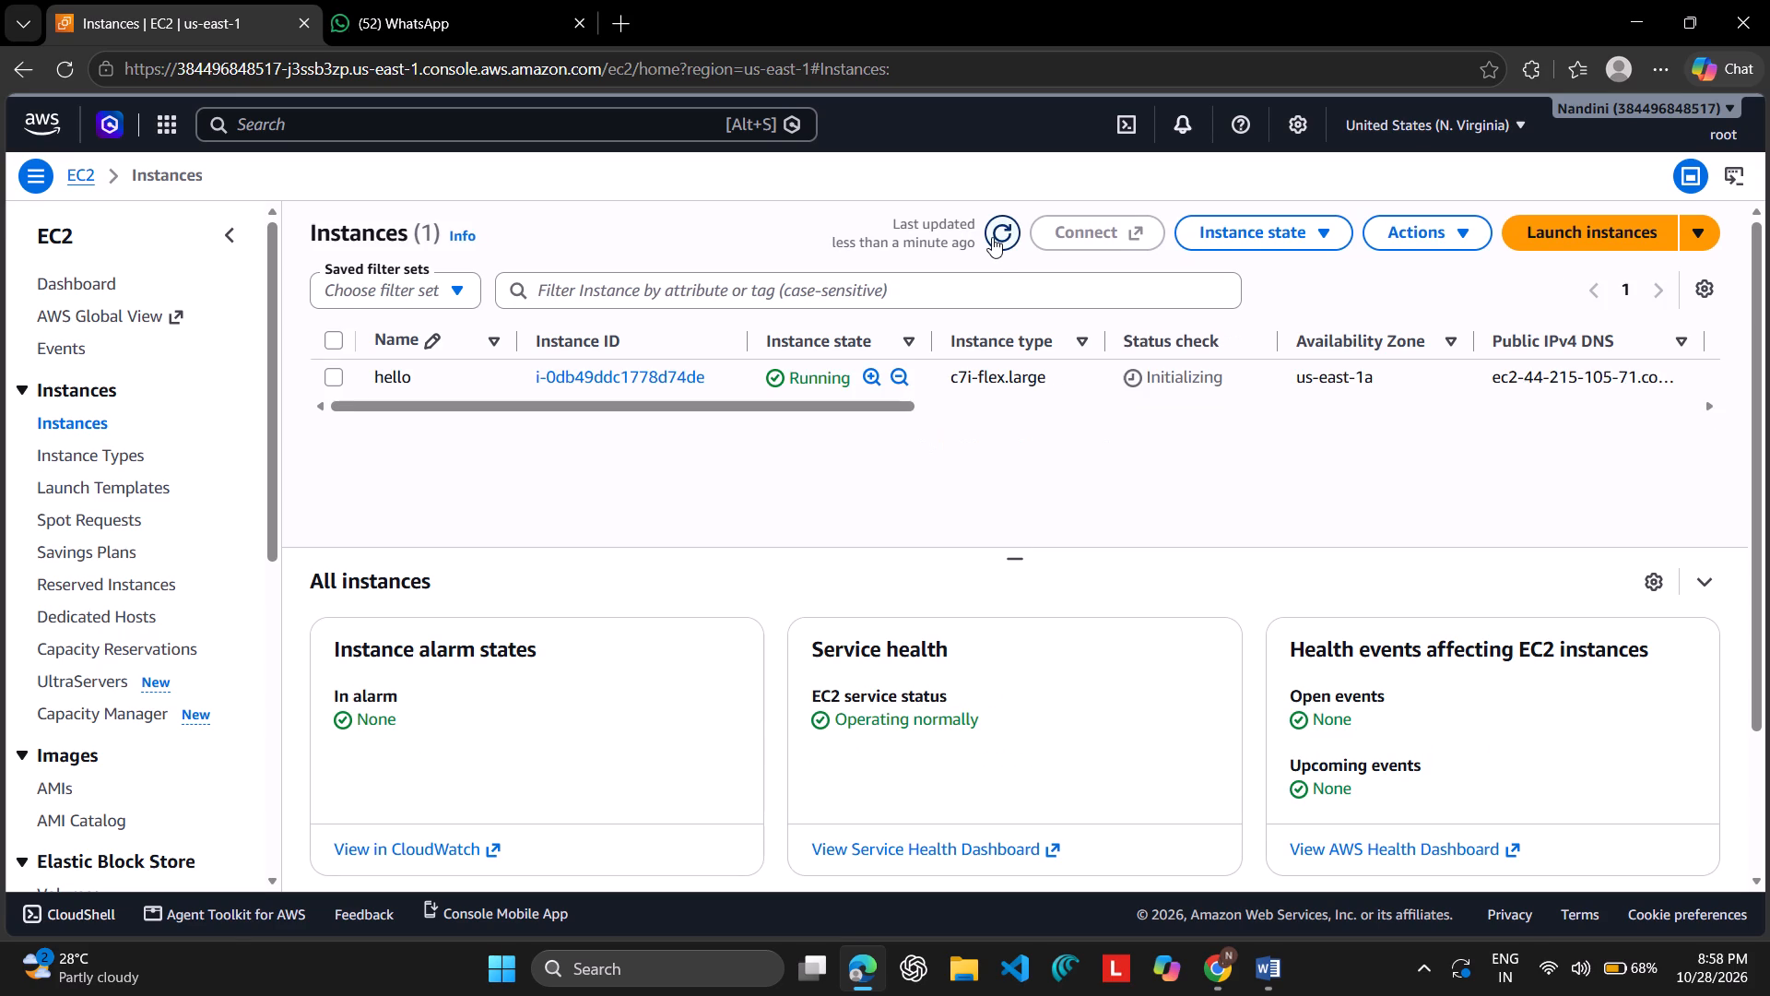
{"action": "left_click", "coordinate": [992, 237]}
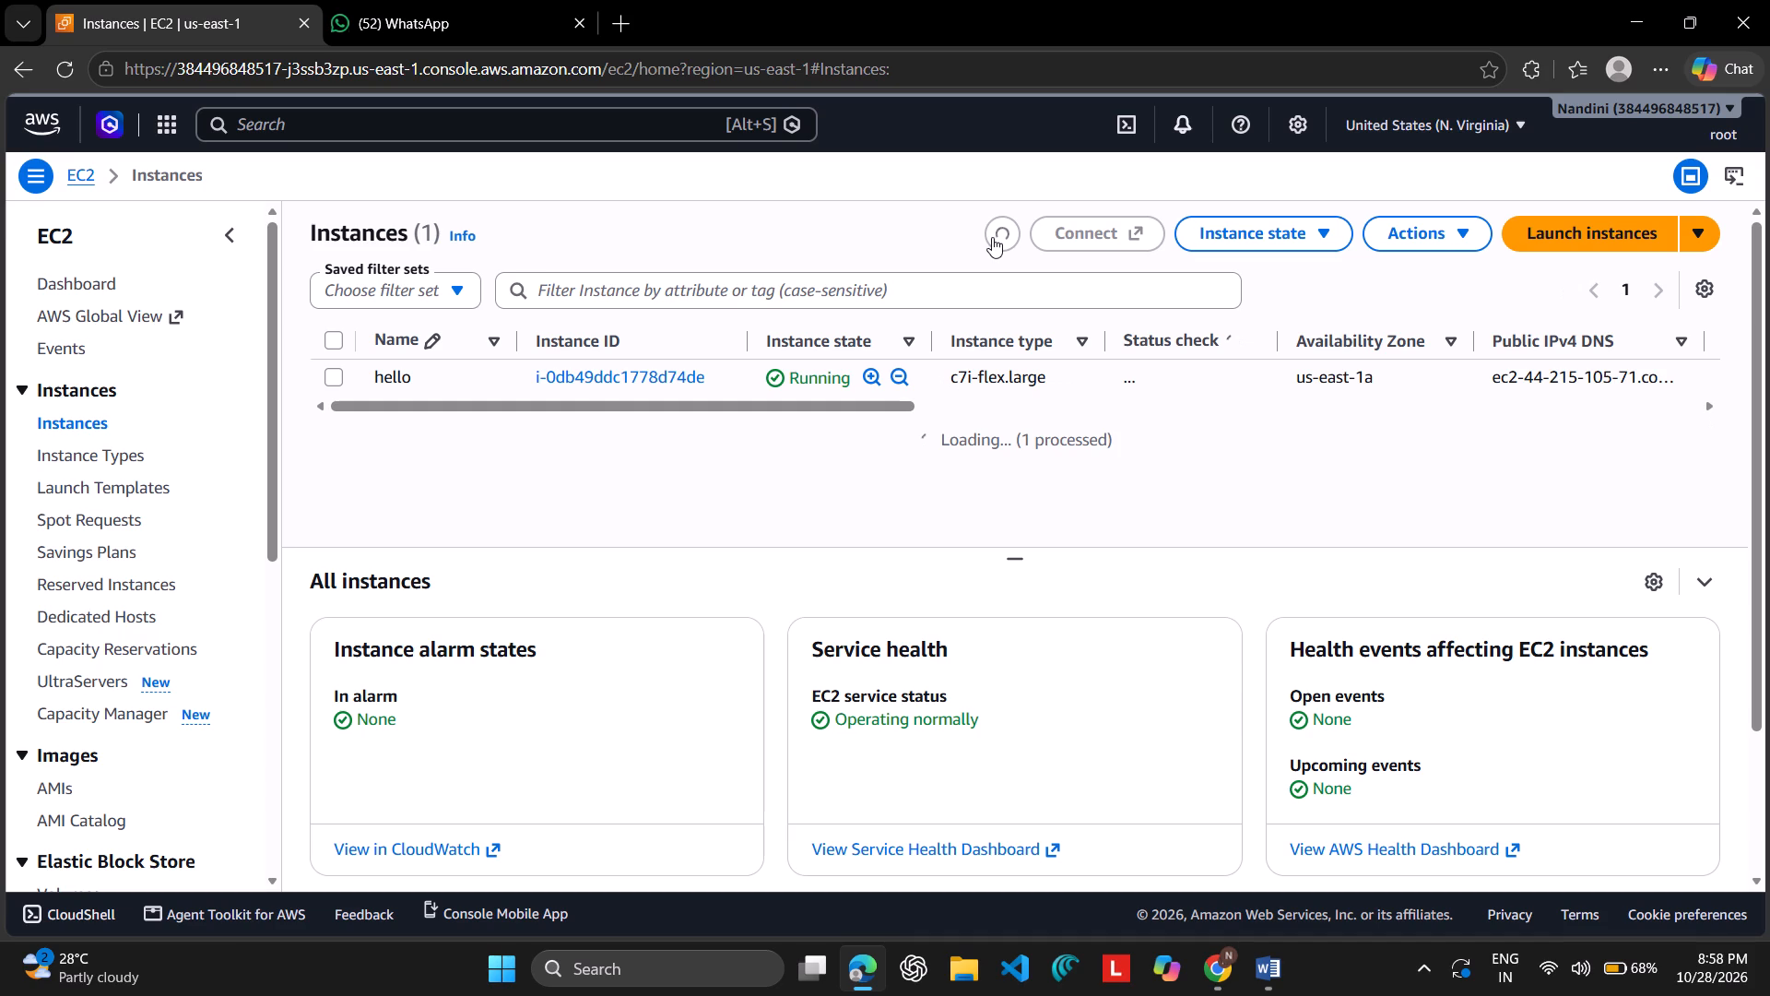
{"action": "left_click", "coordinate": [992, 237]}
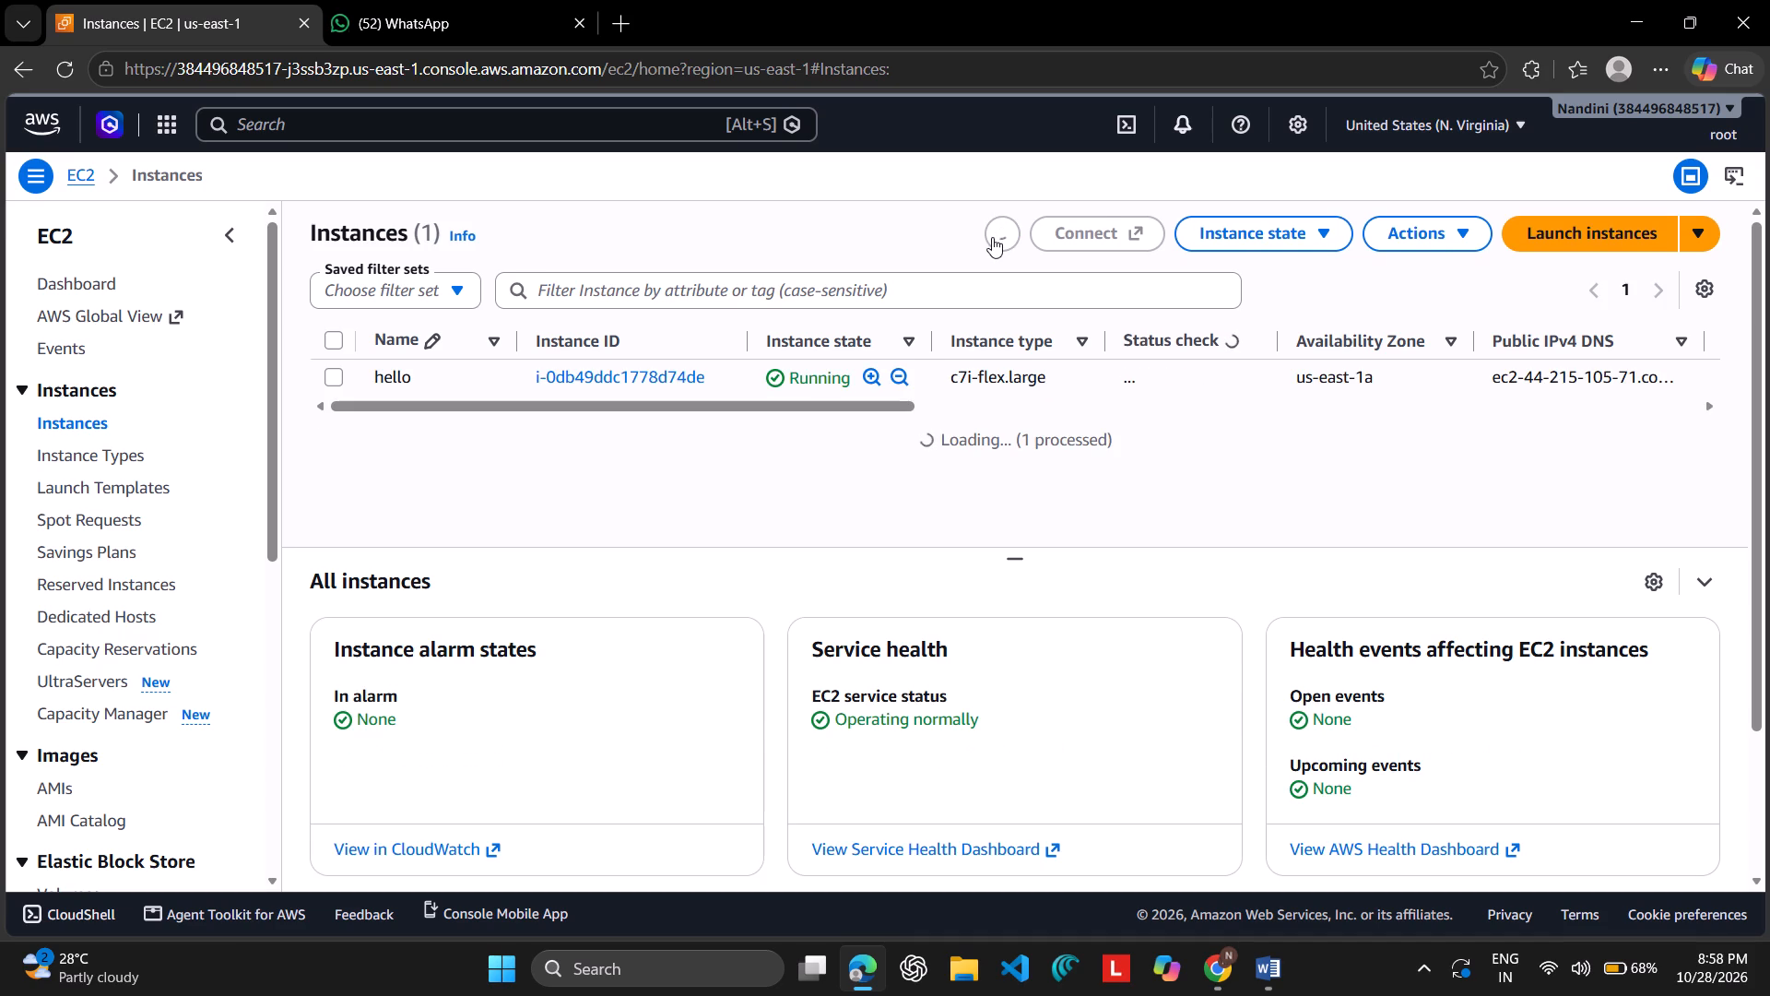
{"action": "left_click", "coordinate": [992, 237]}
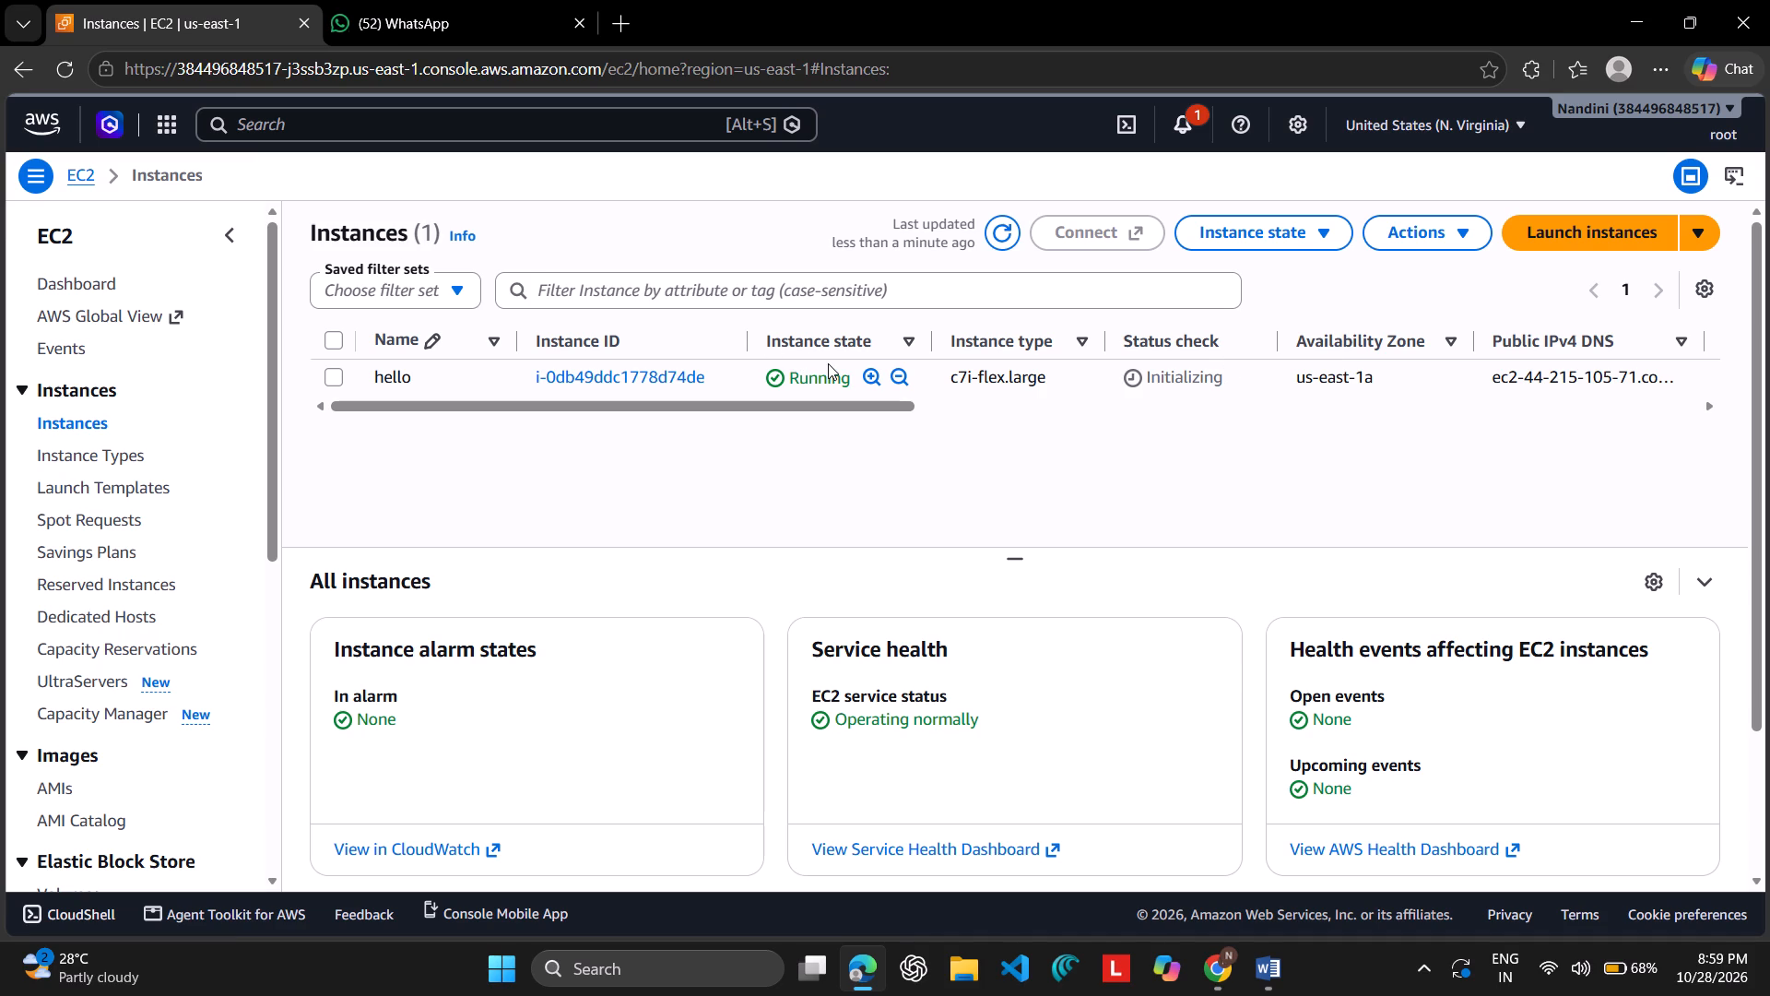
{"action": "scroll", "coordinate": [828, 400], "scroll_direction": "up", "scroll_amount": 1}
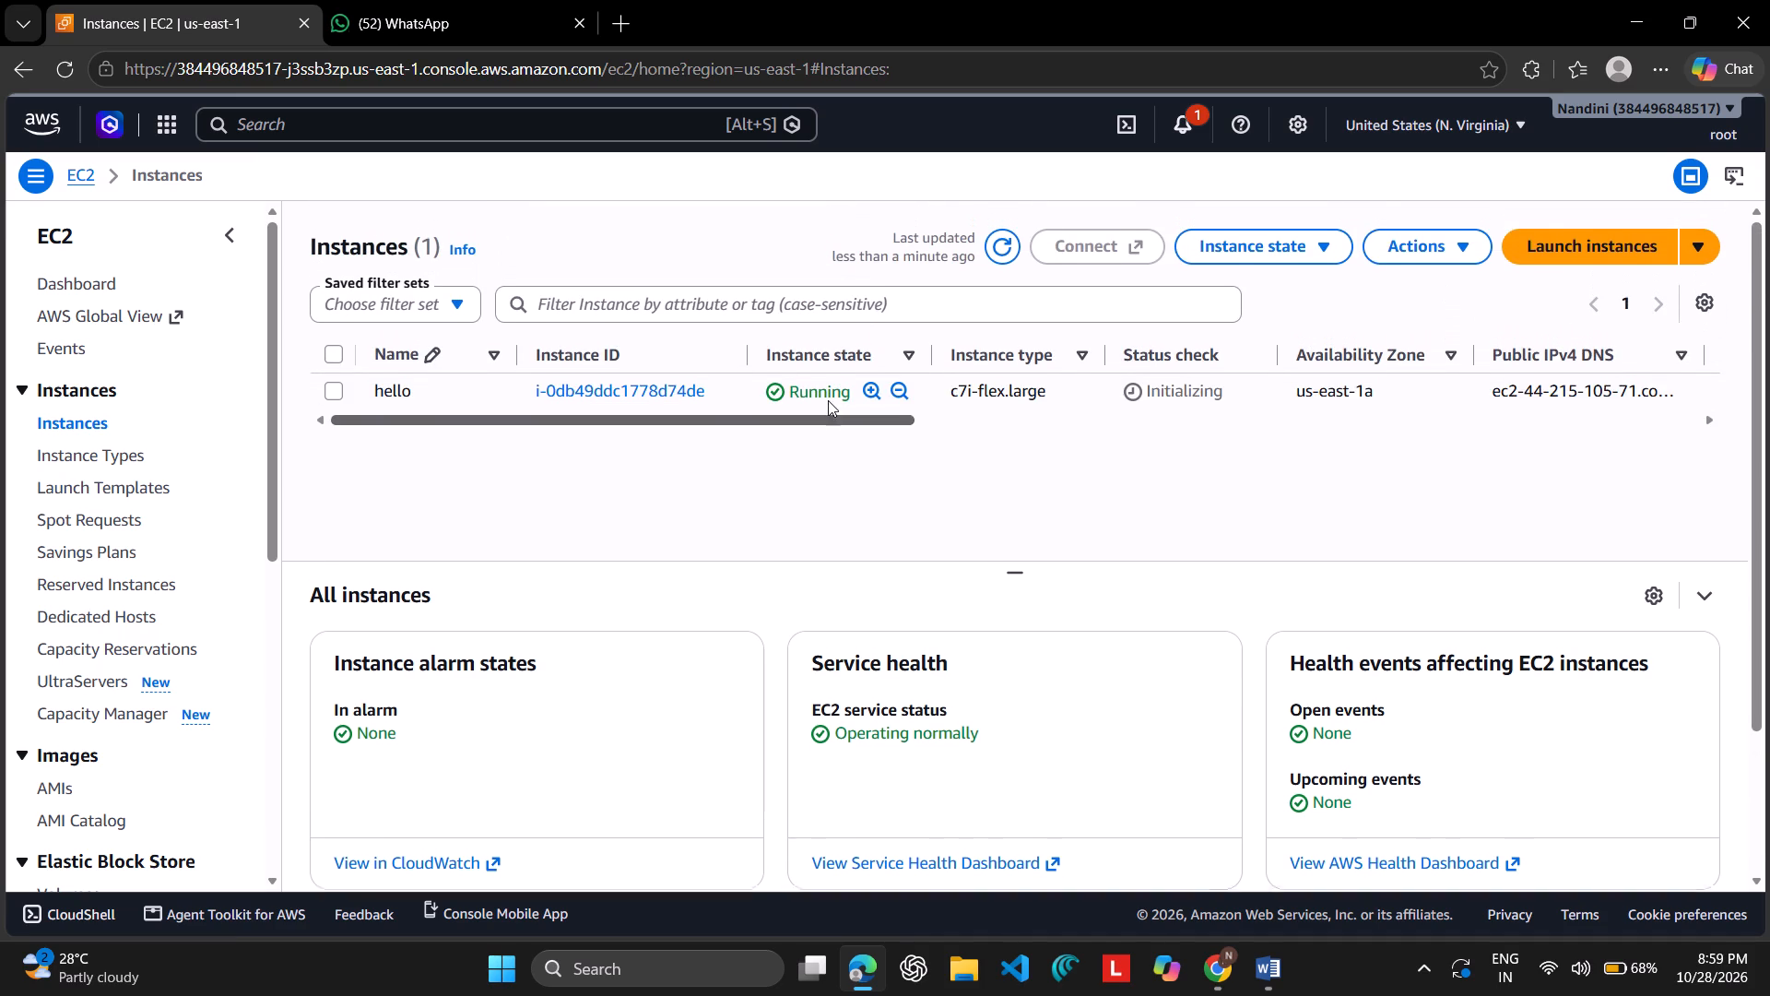
{"action": "scroll", "coordinate": [828, 400], "scroll_direction": "up", "scroll_amount": 1}
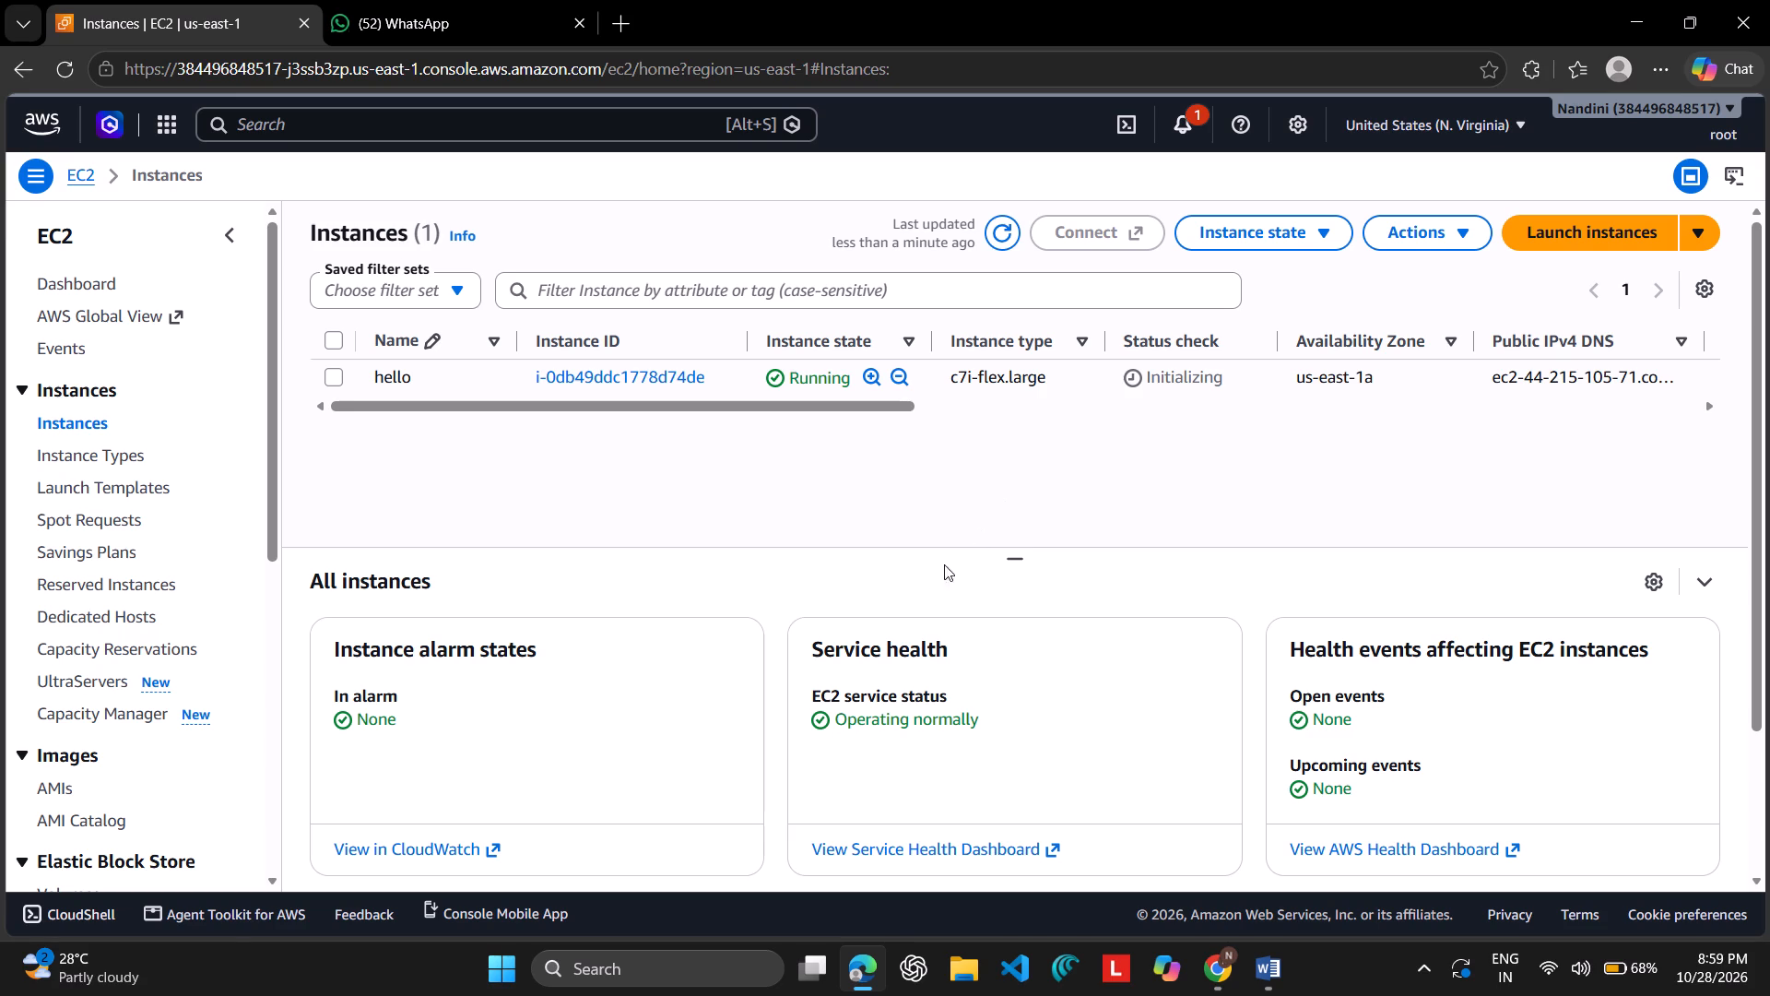
{"action": "scroll", "coordinate": [704, 693], "scroll_direction": "right", "scroll_amount": 1}
{"action": "left_click", "coordinate": [998, 231]}
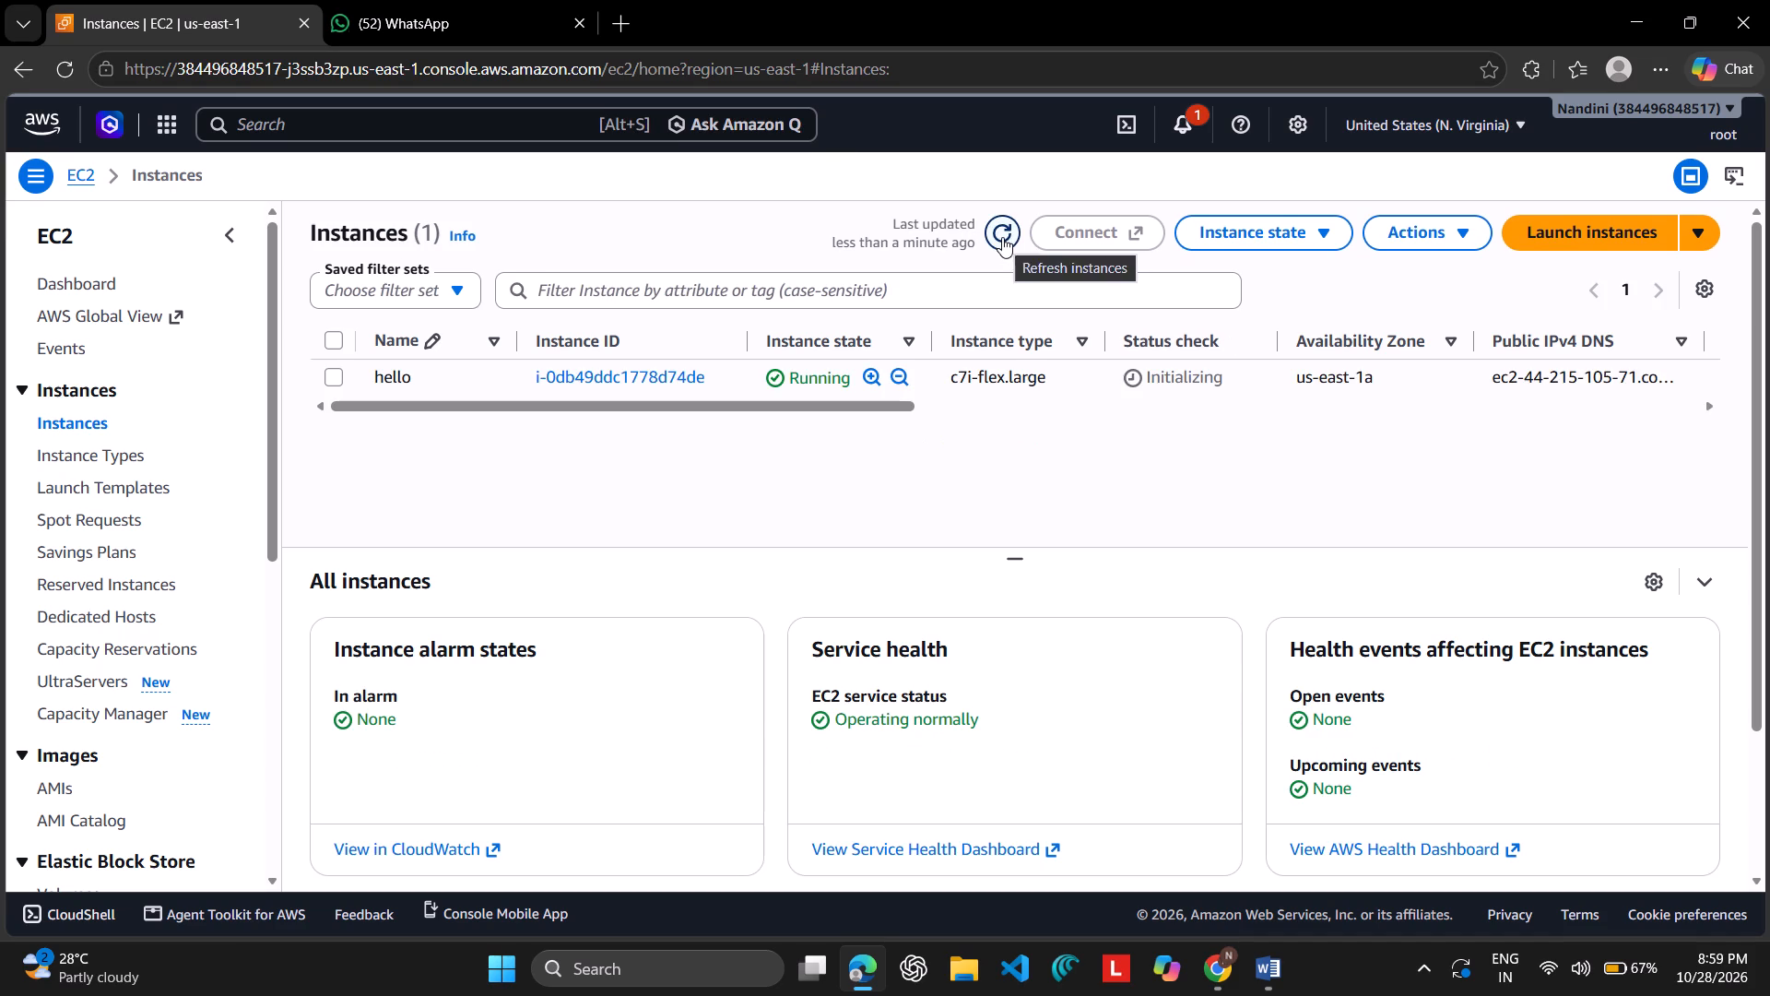
{"action": "left_click", "coordinate": [1002, 237]}
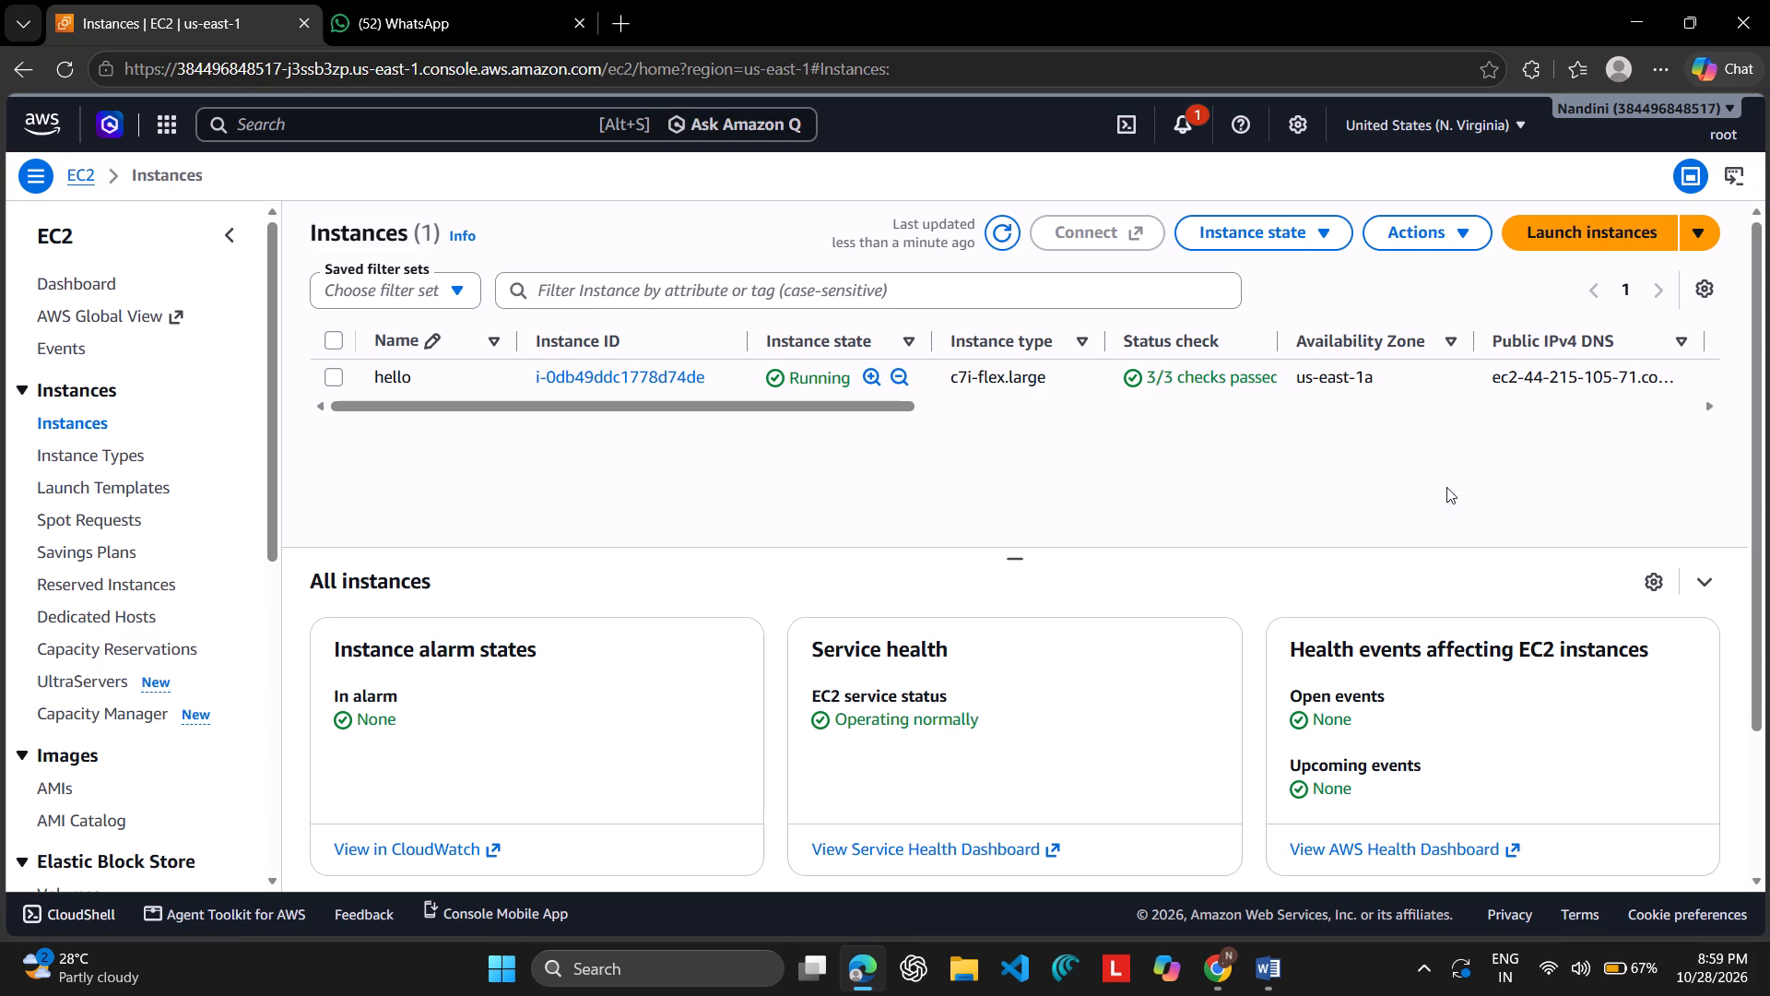
Select the hello instance and copy its public IPv4 address from the instance summary.
{"action": "left_click", "coordinate": [1579, 333]}
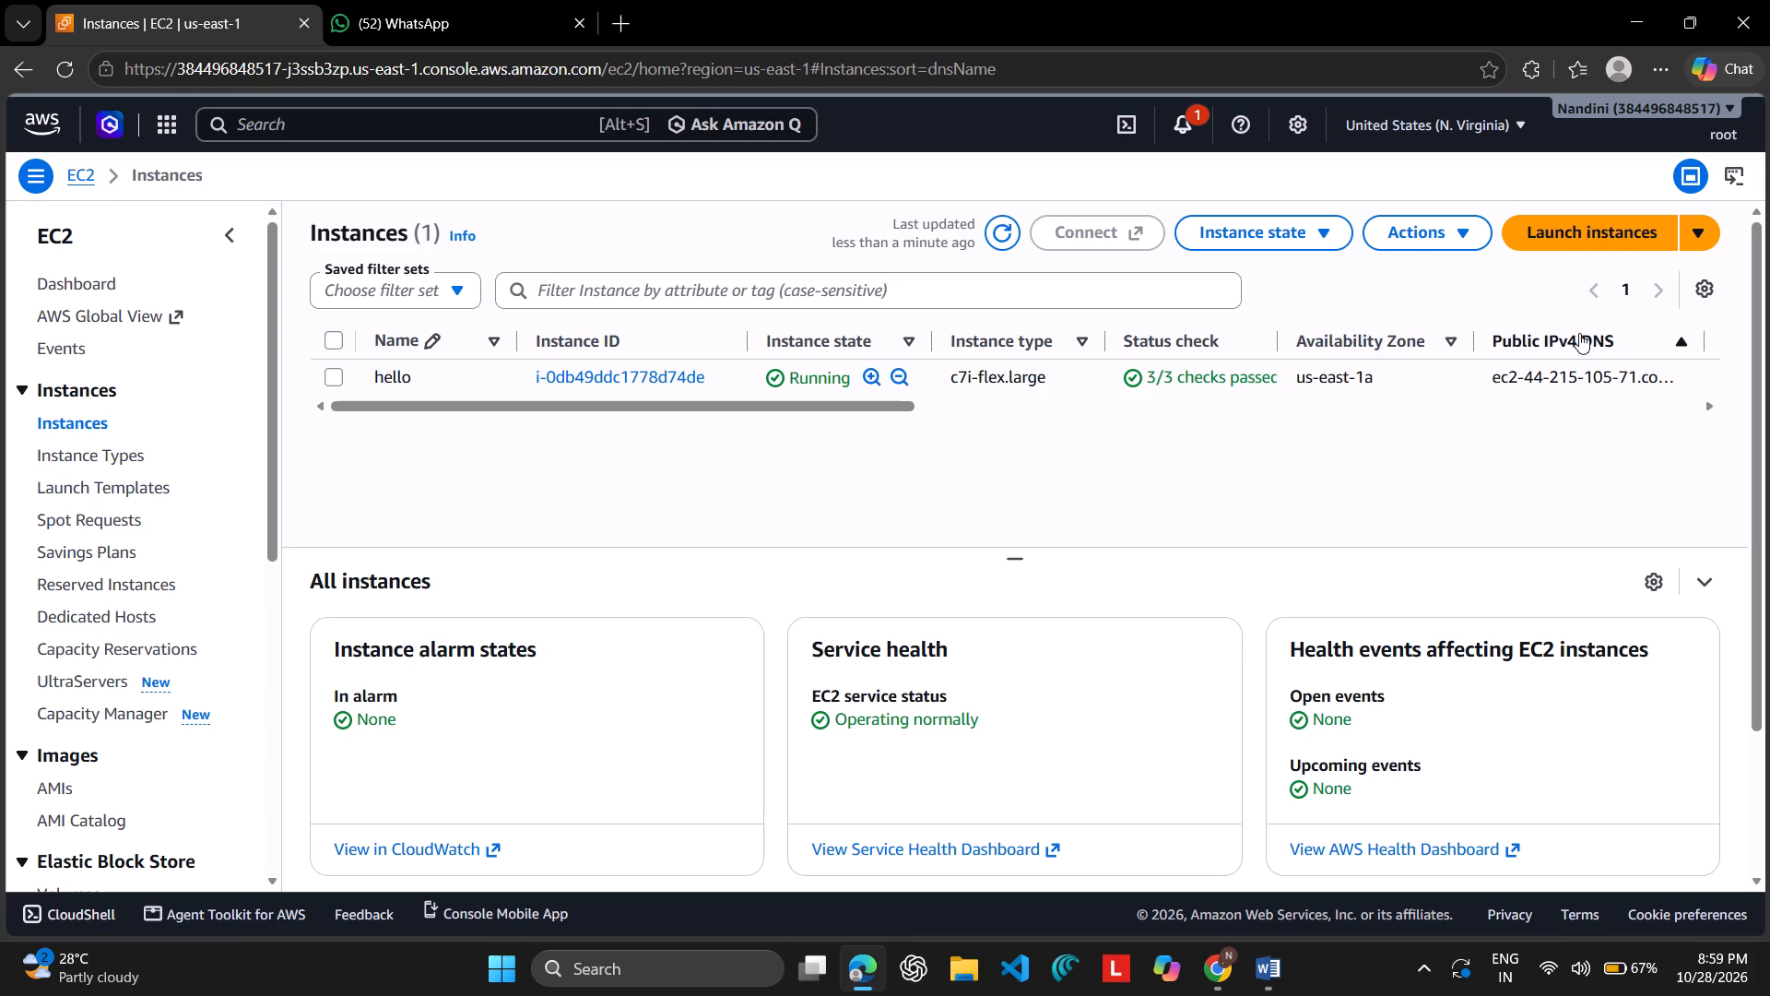
{"action": "left_click", "coordinate": [1676, 338]}
{"action": "left_click", "coordinate": [1717, 400]}
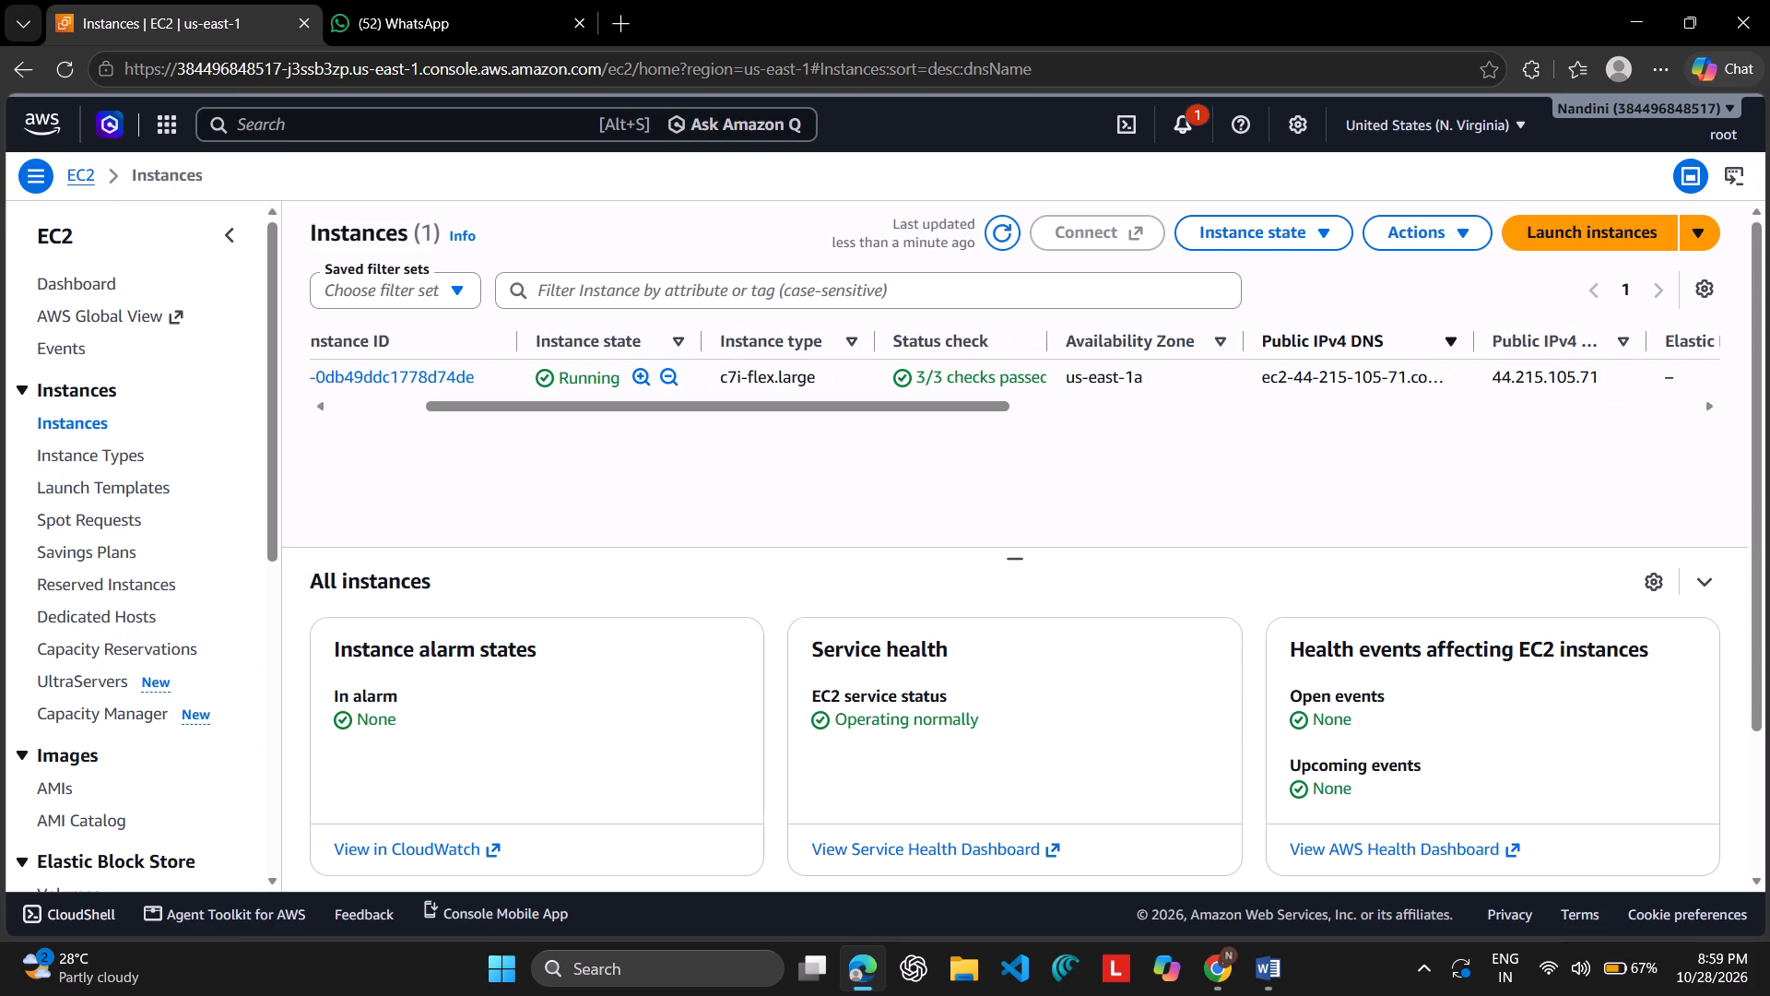
{"action": "left_click", "coordinate": [1276, 371]}
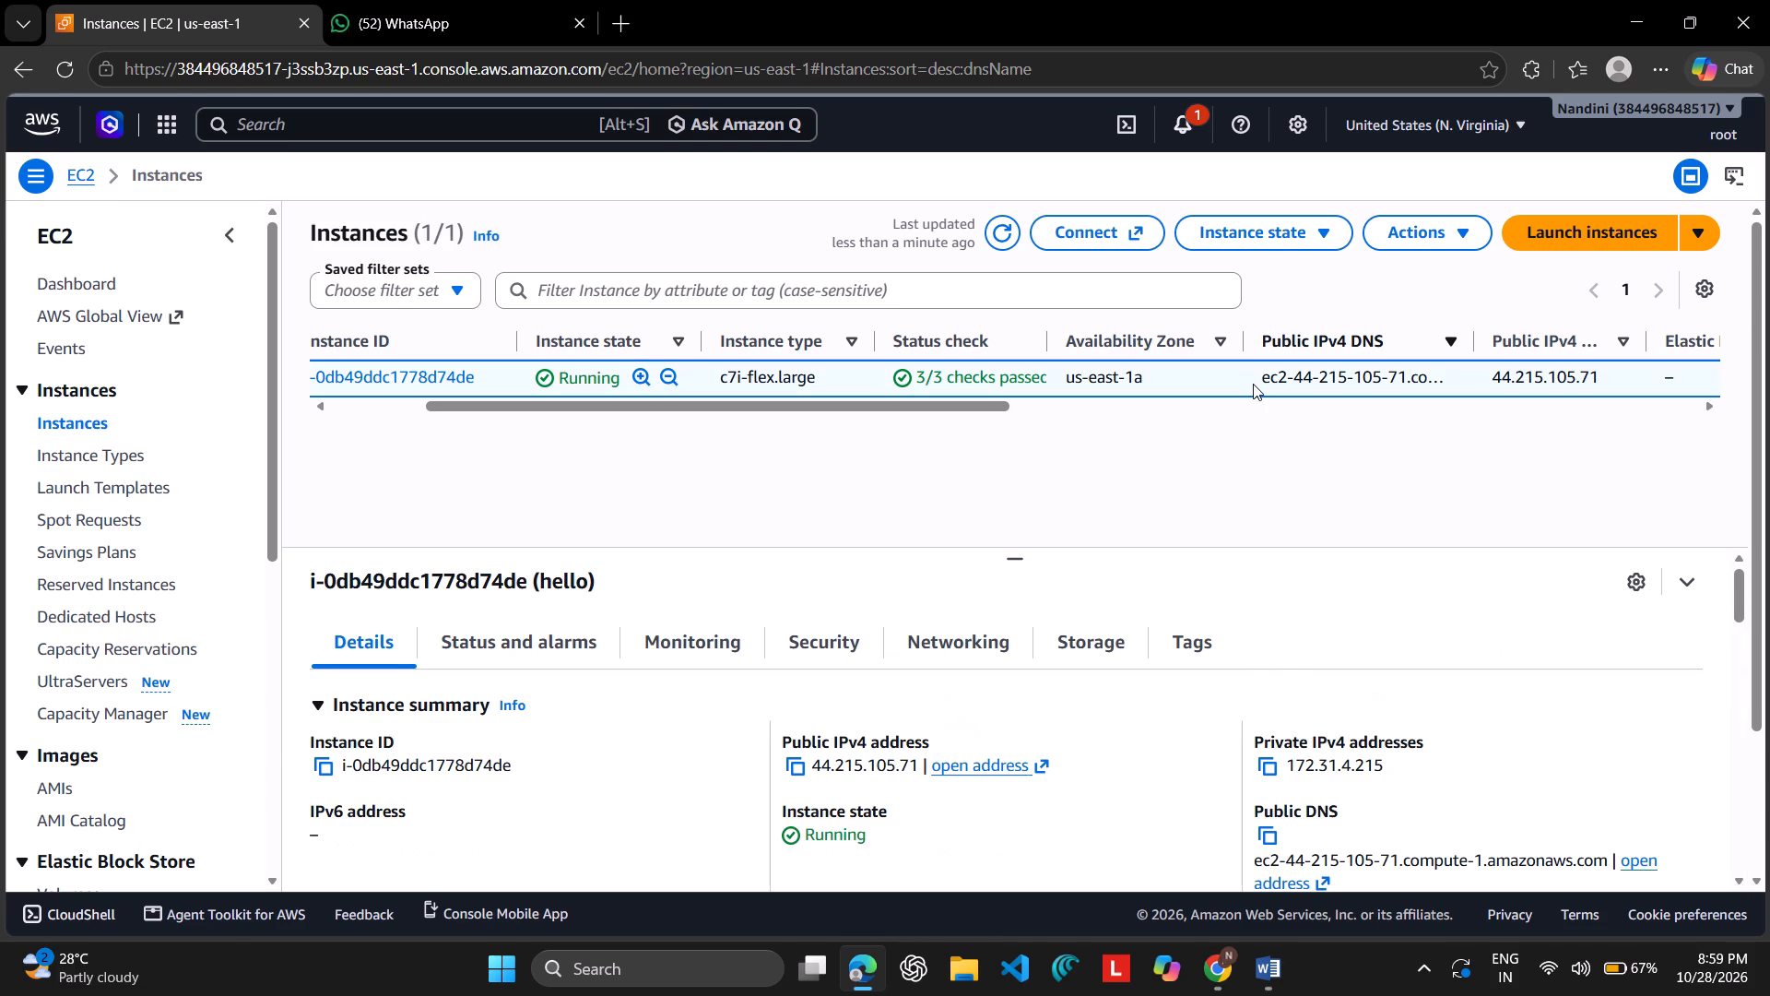
{"action": "scroll", "coordinate": [1161, 622], "scroll_direction": "down", "scroll_amount": 2}
{"action": "scroll", "coordinate": [936, 807], "scroll_direction": "up", "scroll_amount": 1}
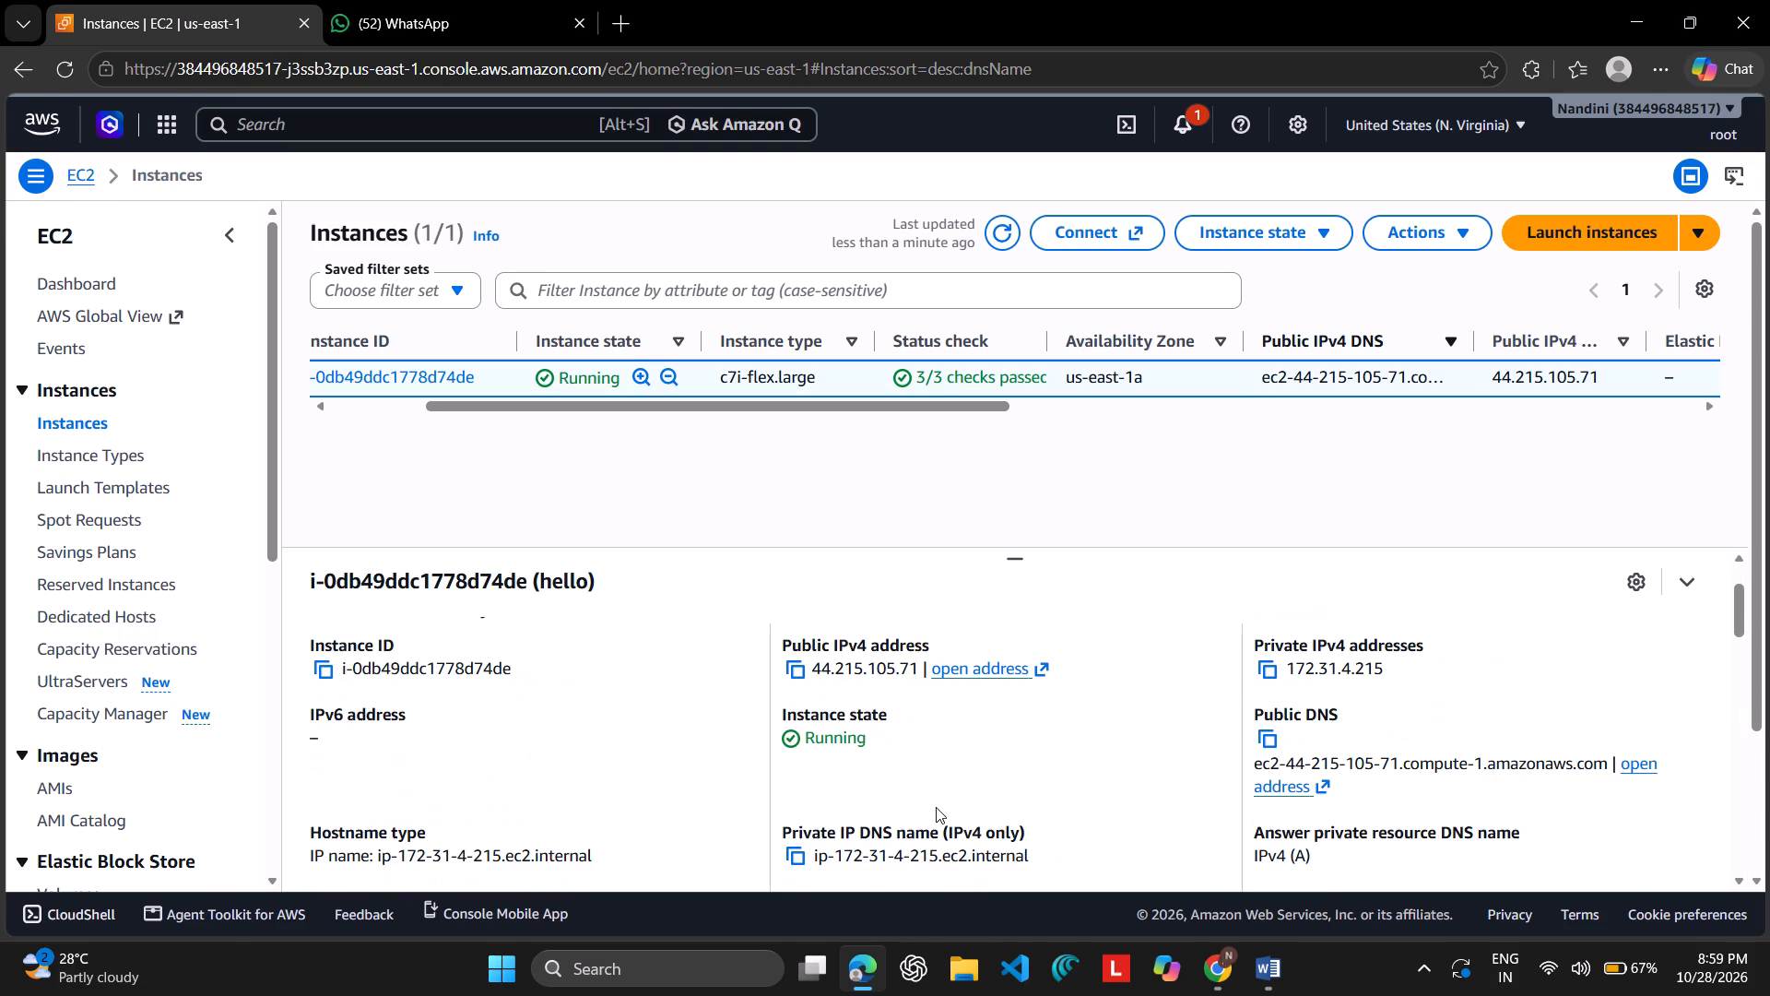
{"action": "right_click", "coordinate": [830, 670]}
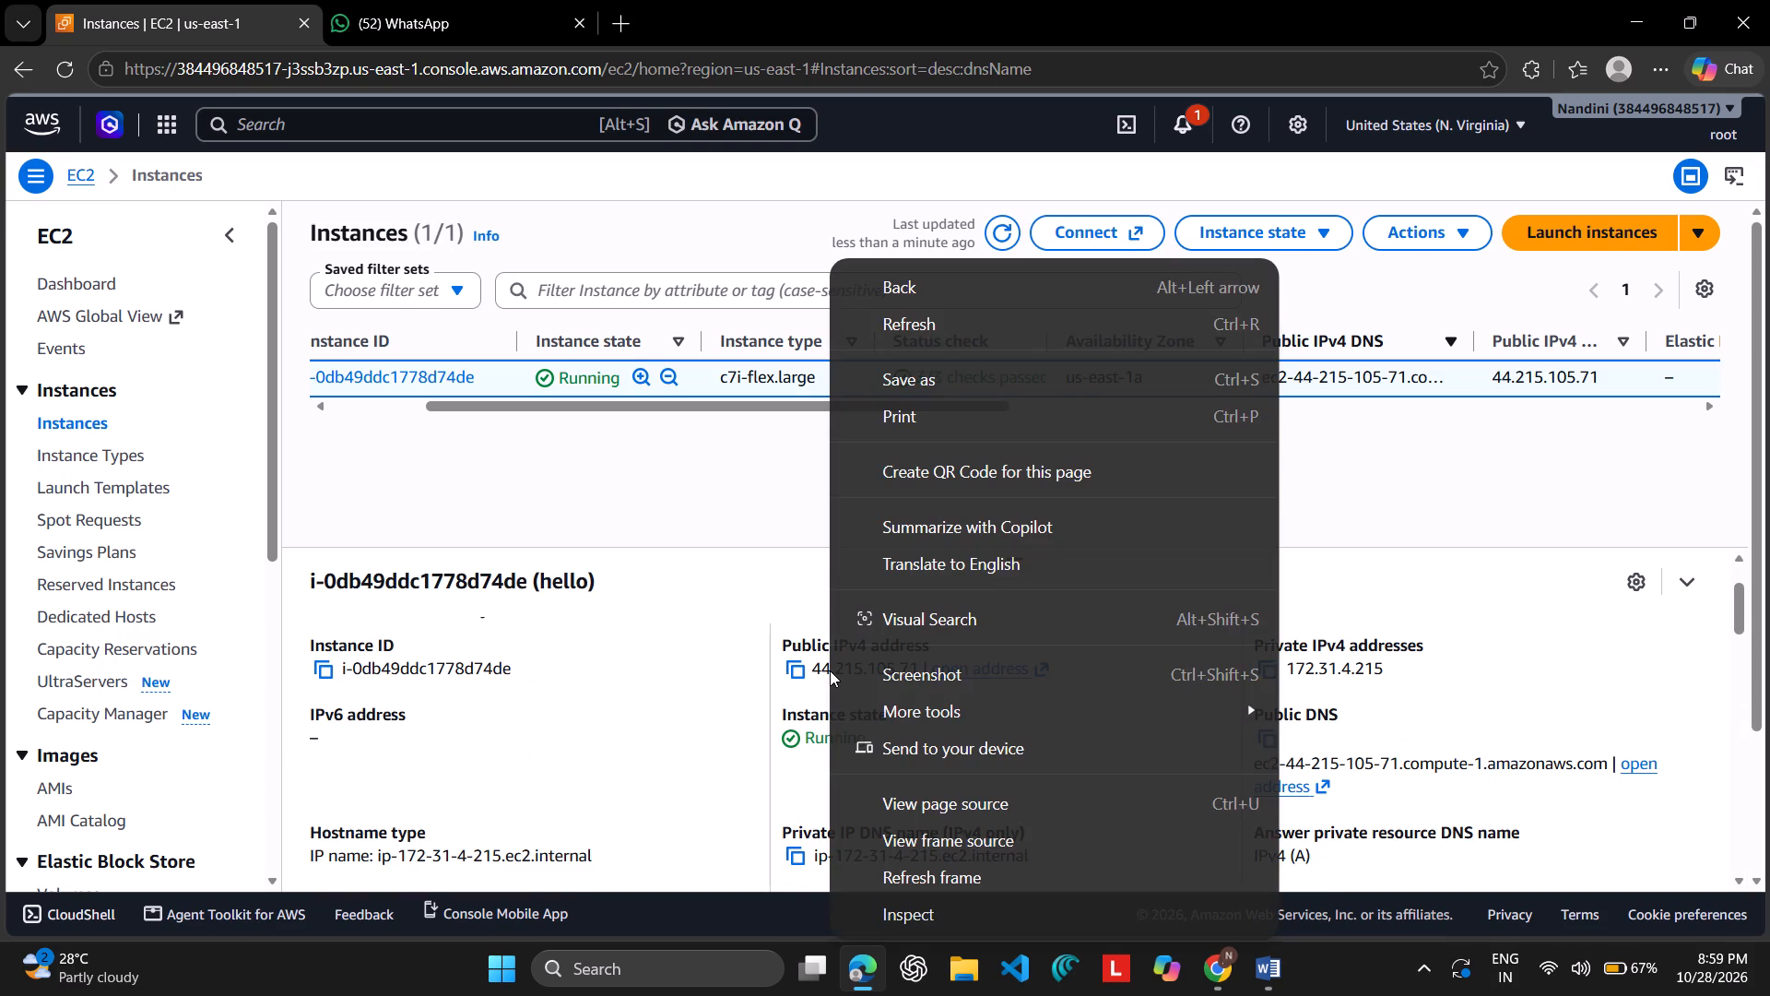
{"action": "left_click", "coordinate": [760, 717]}
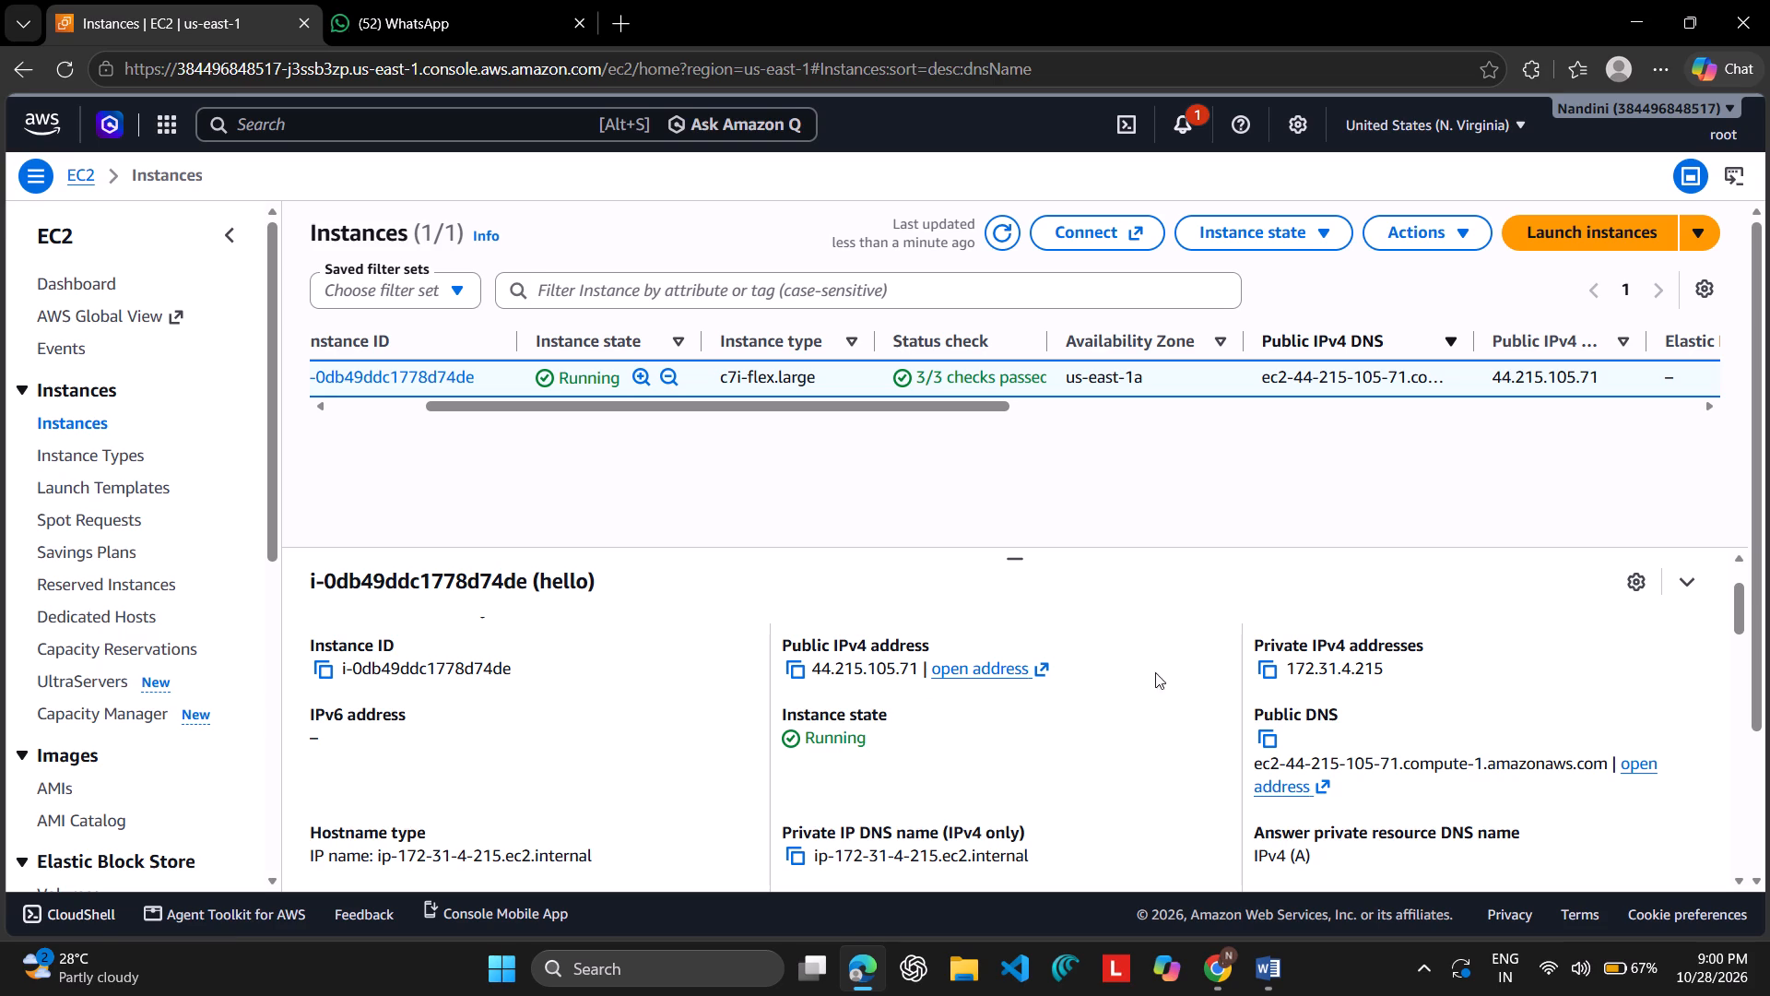
{"action": "left_click", "coordinate": [803, 673]}
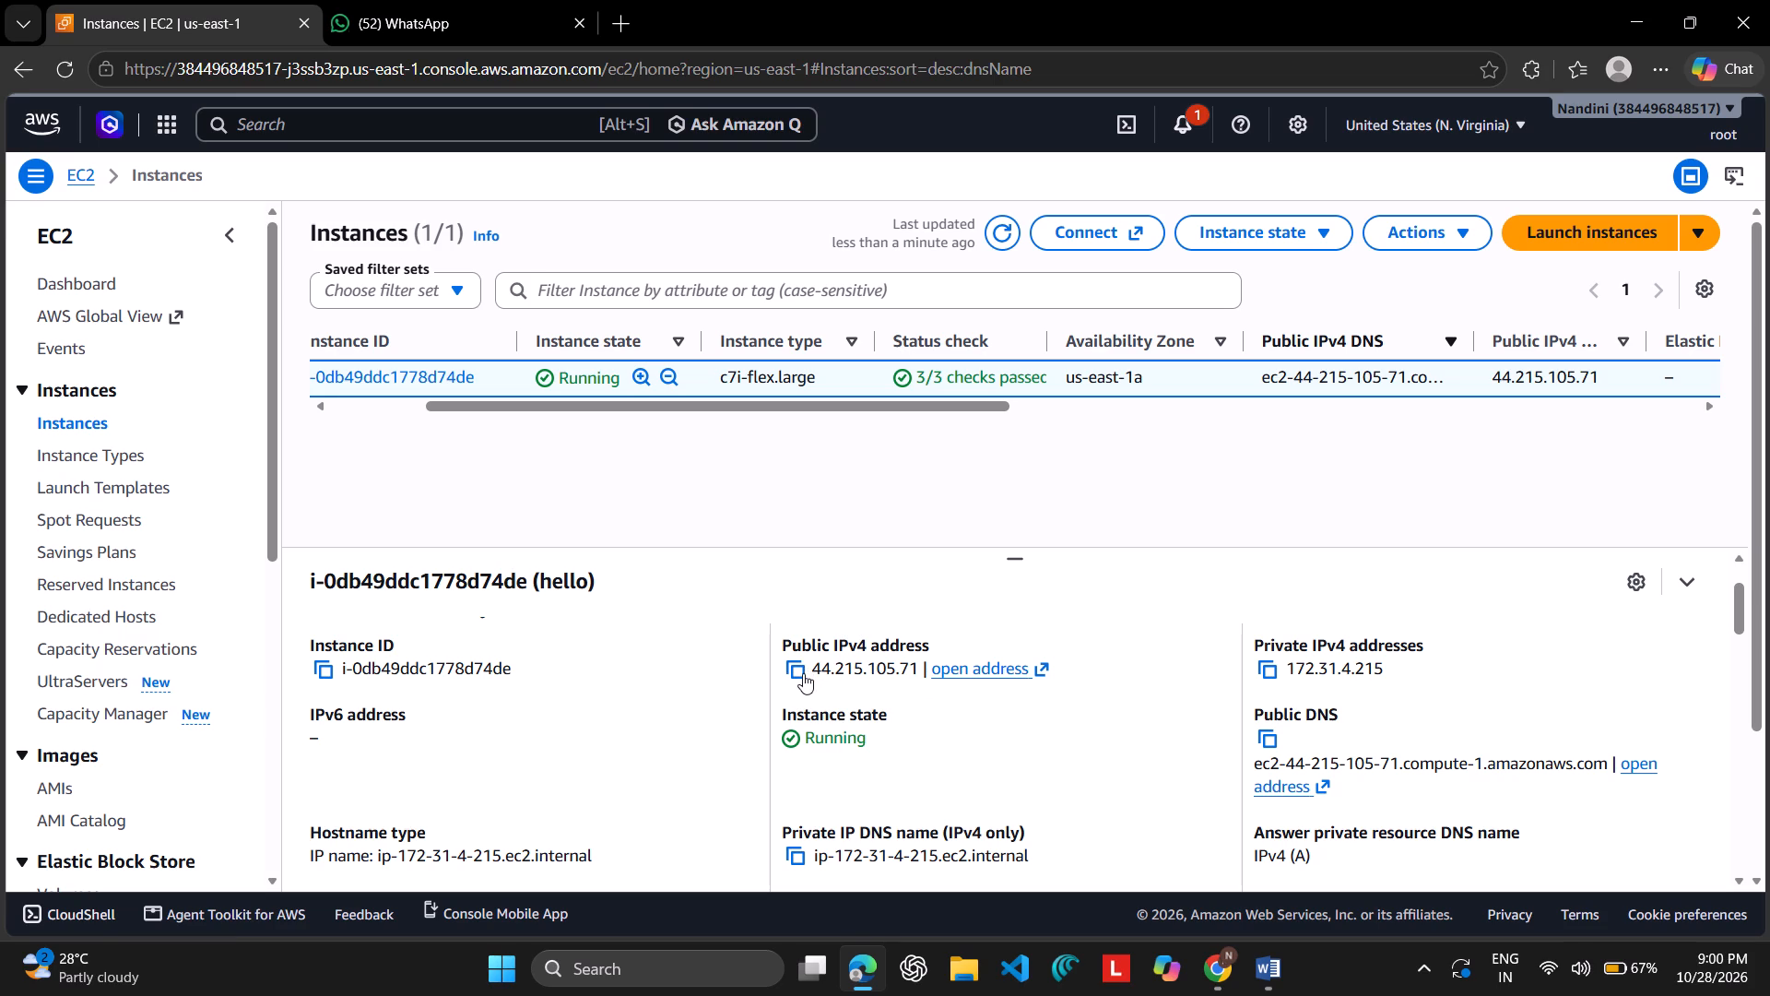
{"action": "left_click", "coordinate": [795, 671]}
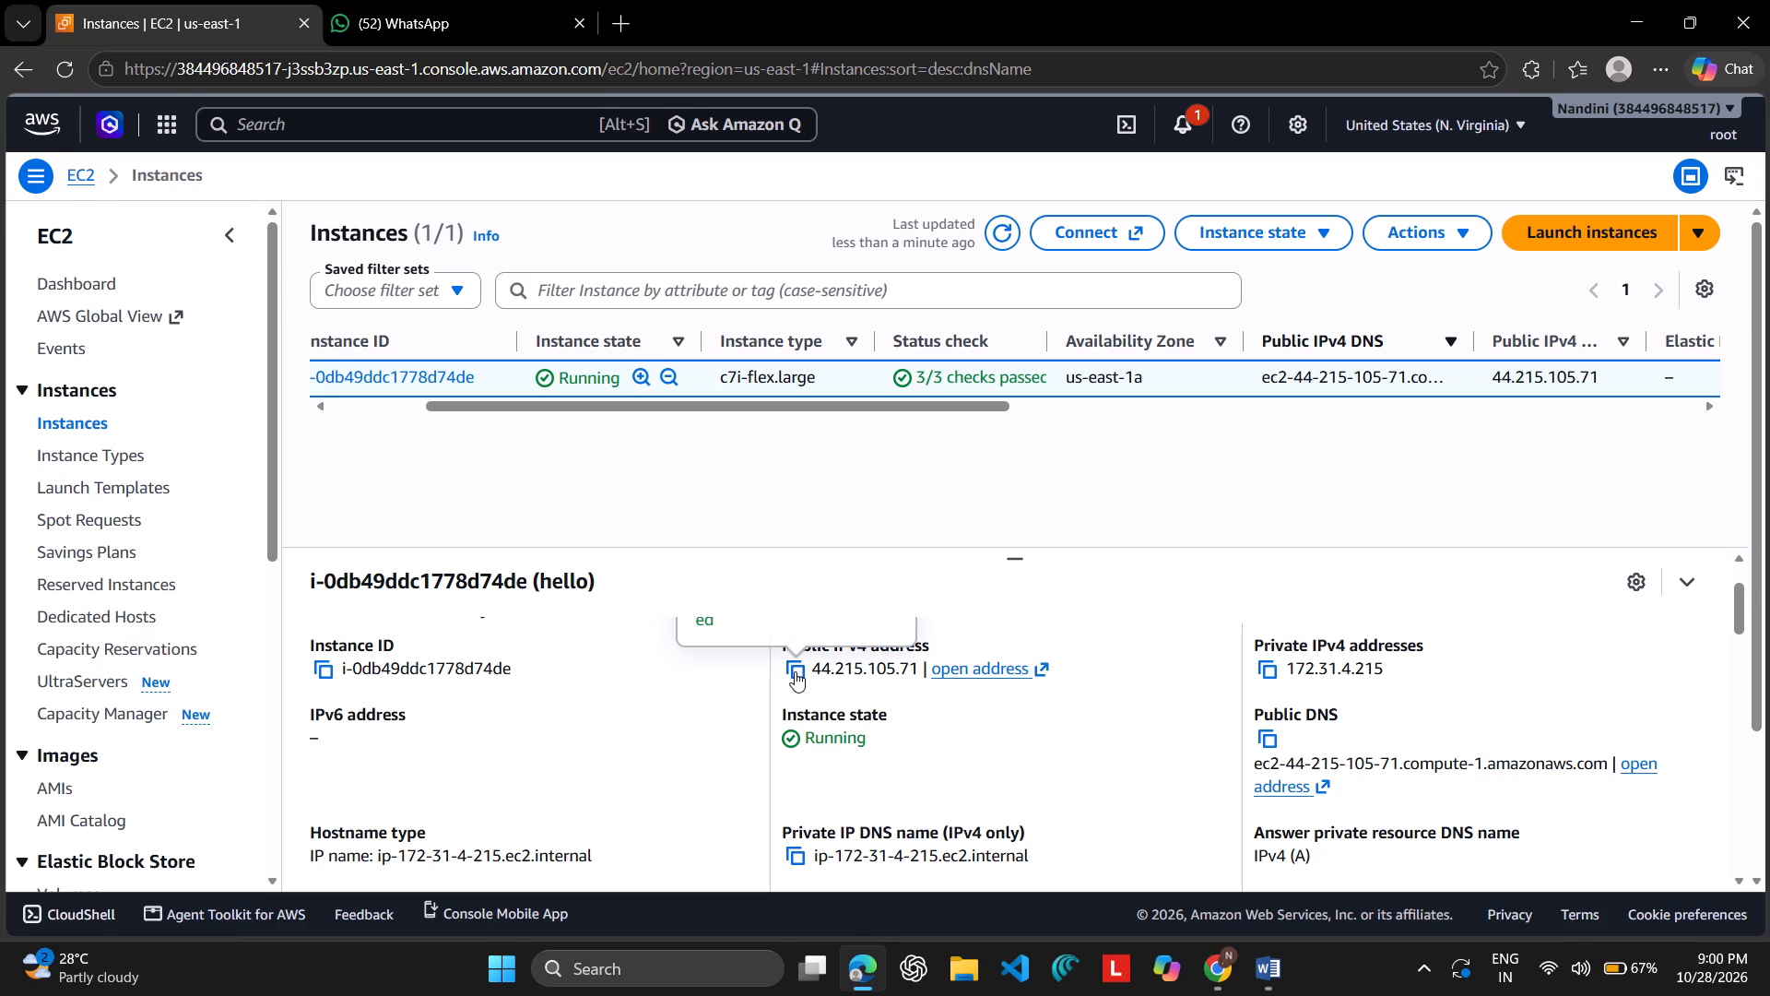
{"action": "scroll", "coordinate": [795, 671], "scroll_direction": "up", "scroll_amount": 1}
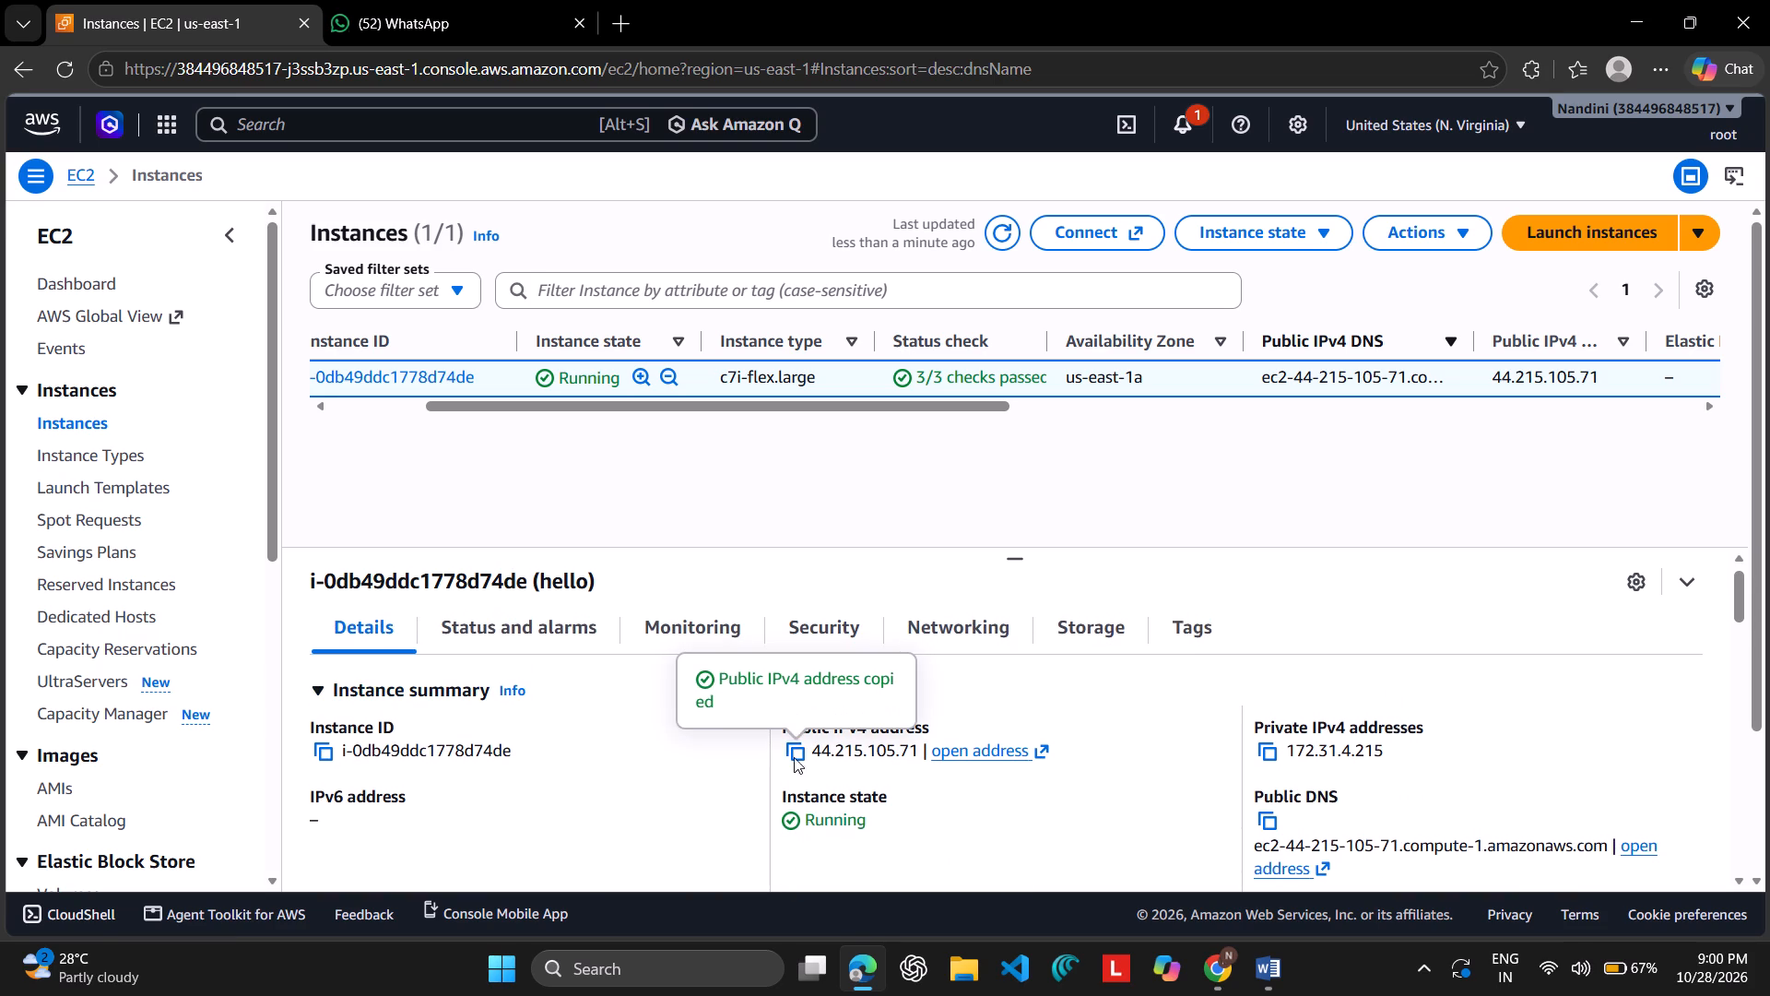
{"action": "left_click", "coordinate": [794, 753]}
Find and open MobaXterm_Personal_26.6 in a maximized window, and choose the Dark theme.
{"action": "left_click", "coordinate": [664, 973]}
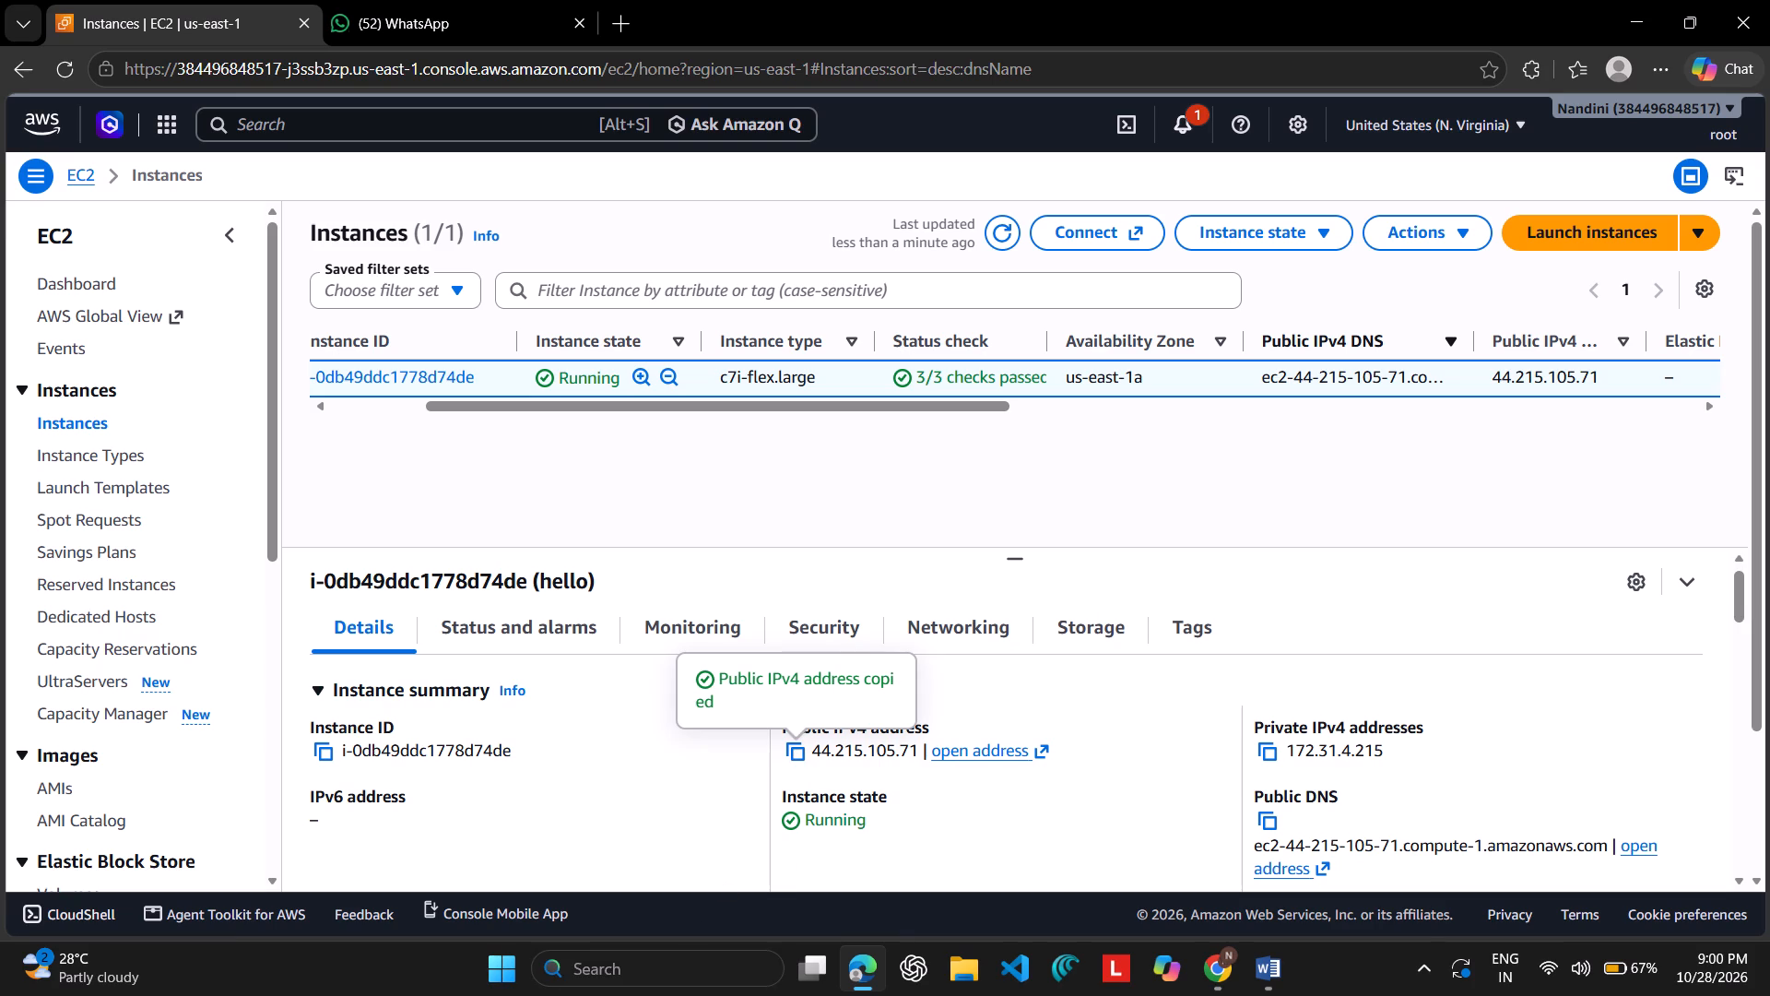
{"action": "type", "text": "moba"}
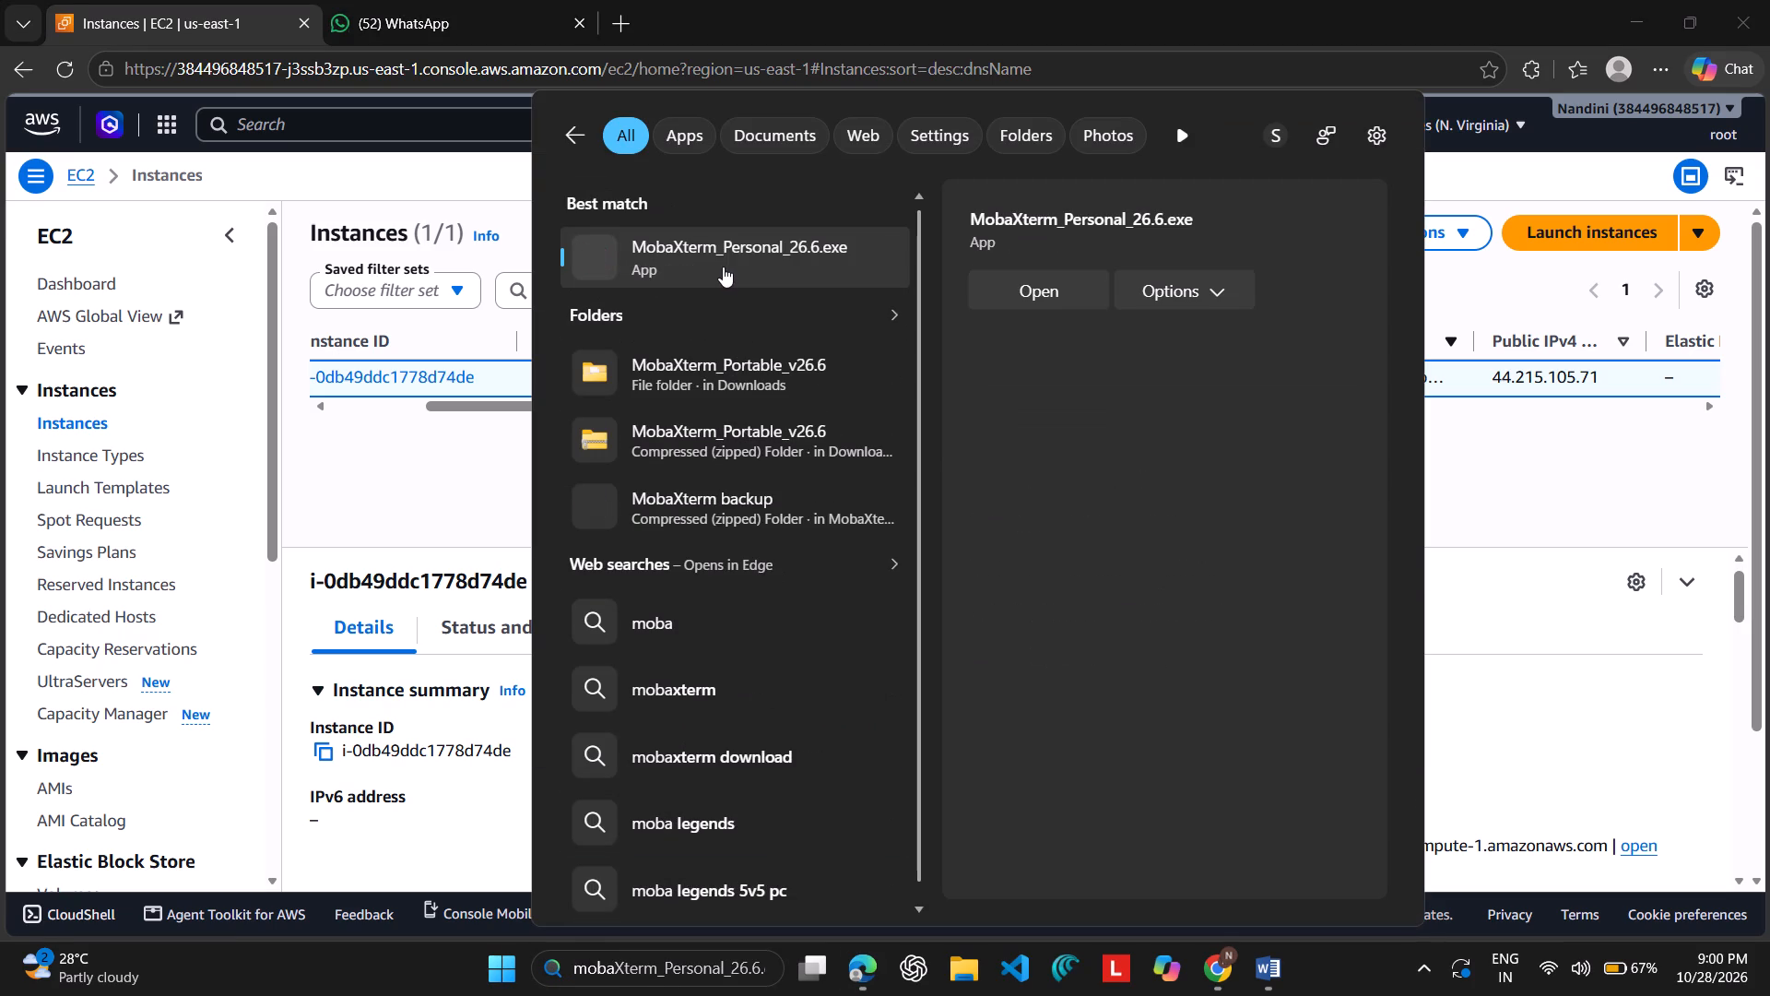
{"action": "left_click", "coordinate": [723, 267]}
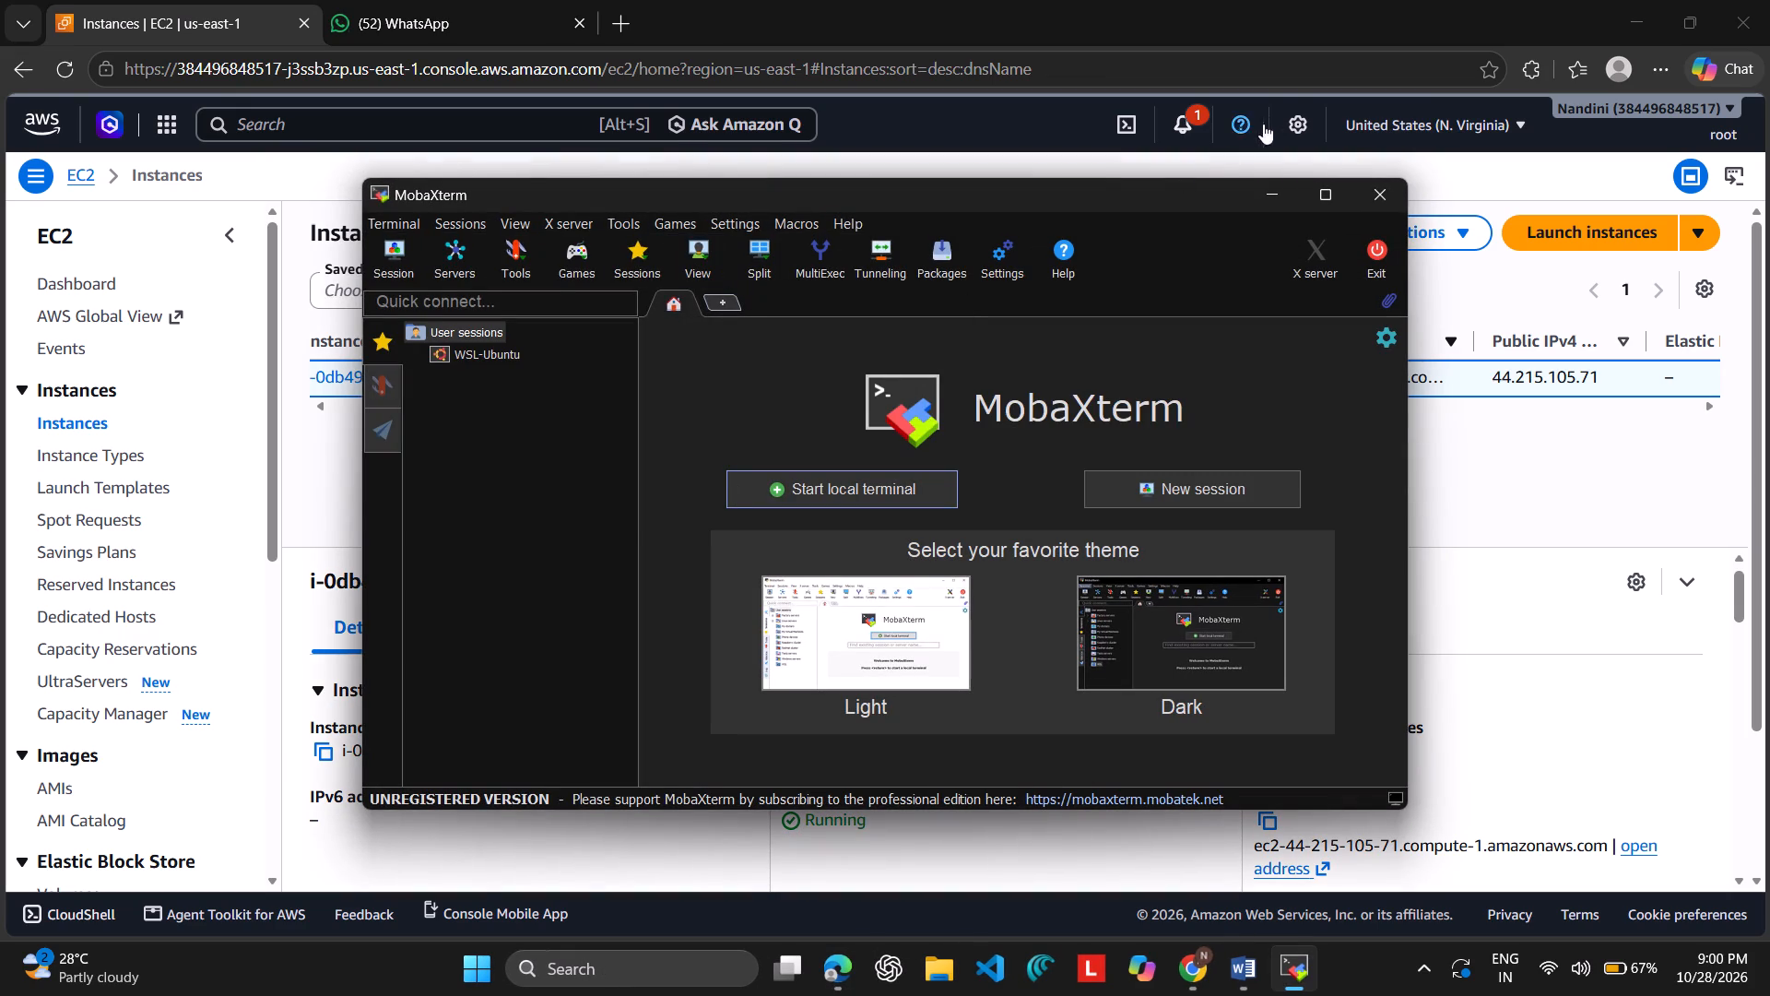
{"action": "left_click", "coordinate": [1316, 198]}
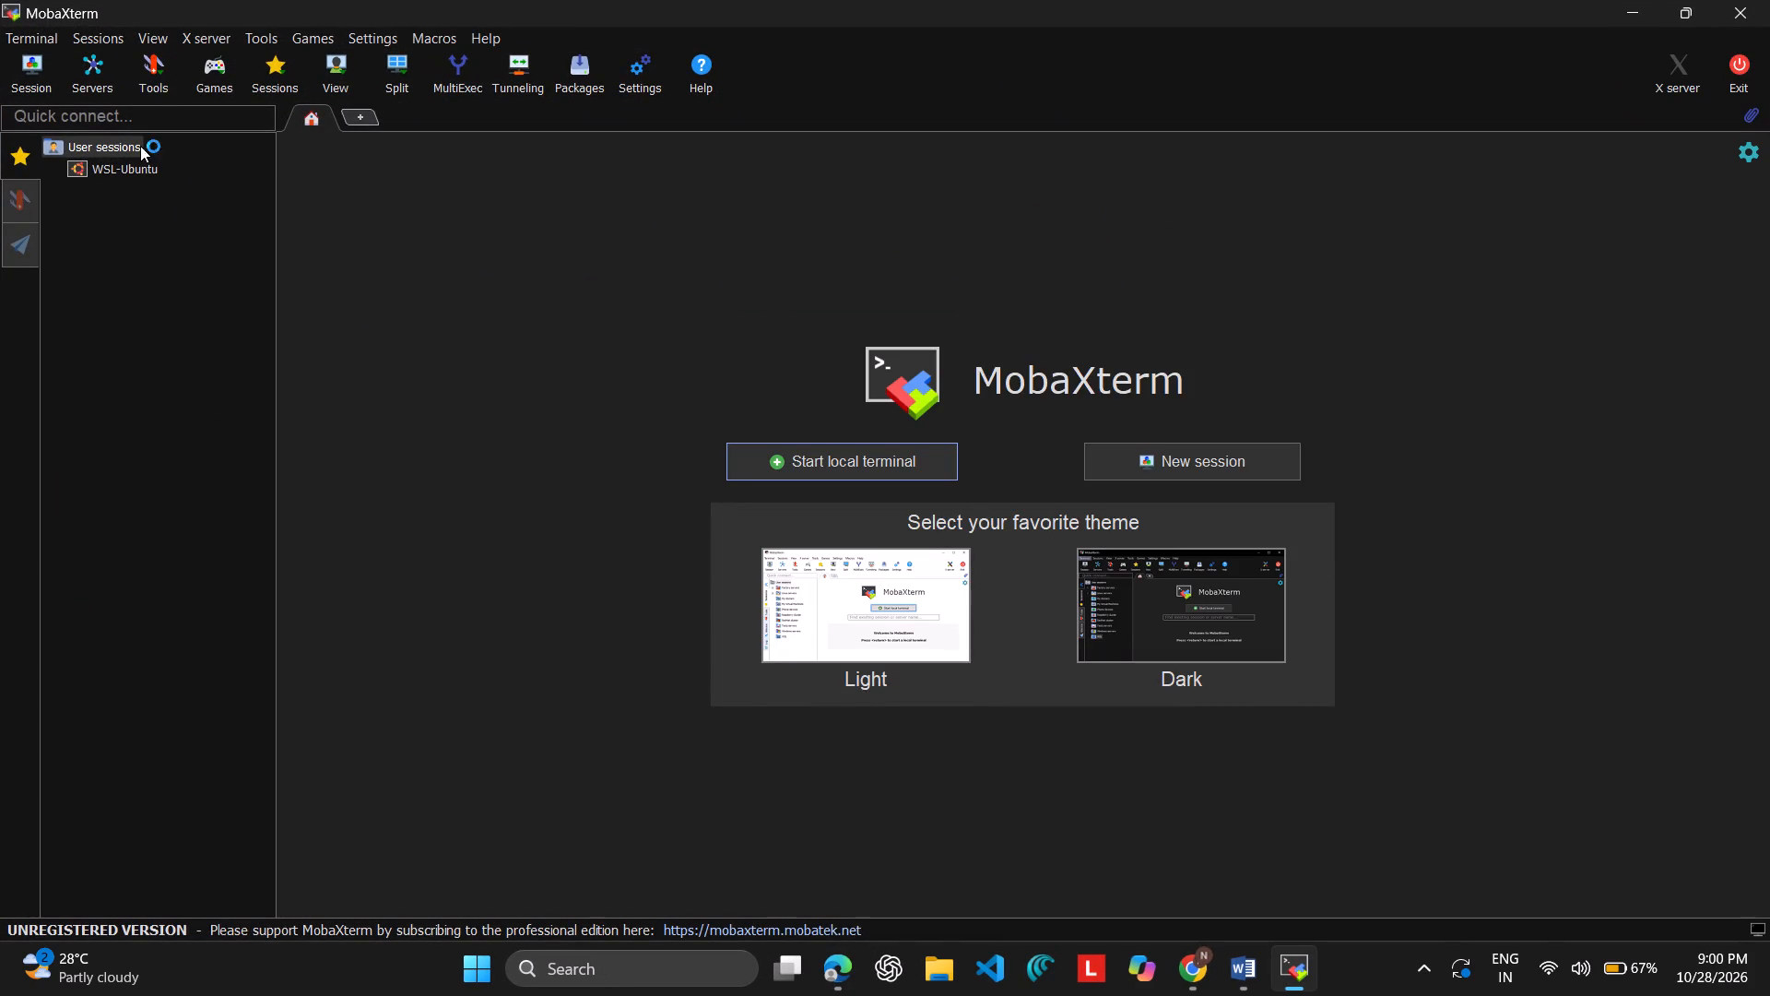
{"action": "left_click", "coordinate": [1258, 581]}
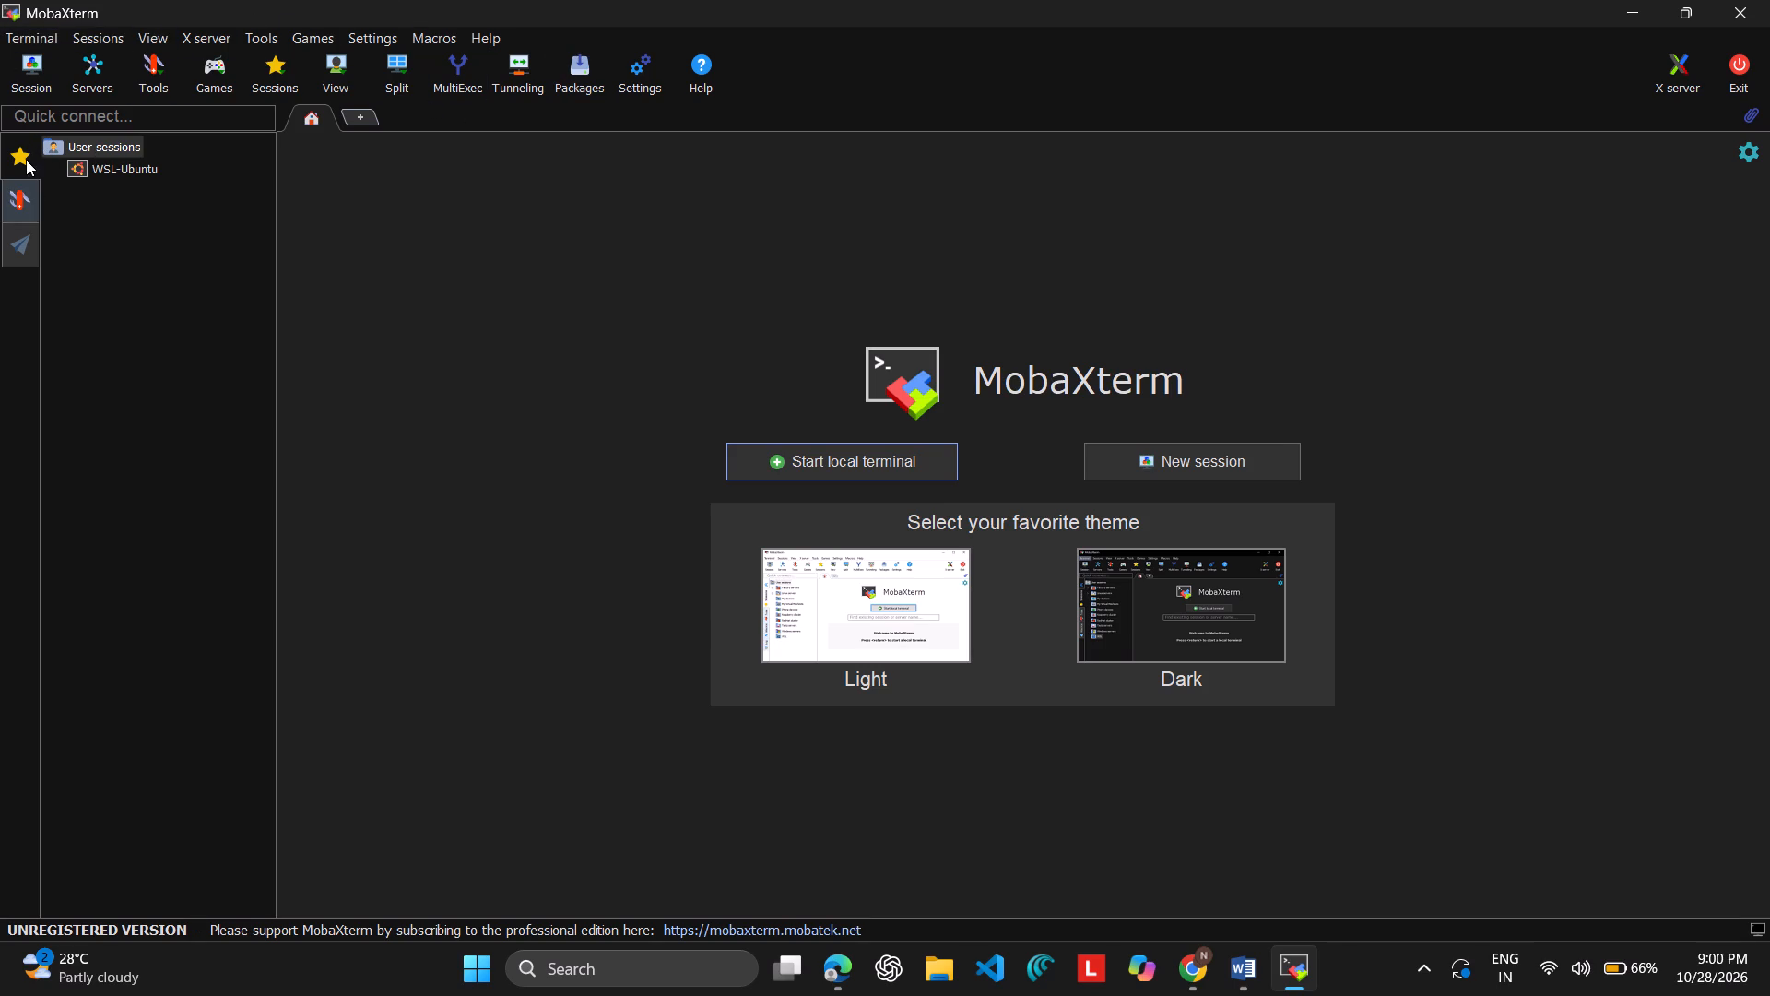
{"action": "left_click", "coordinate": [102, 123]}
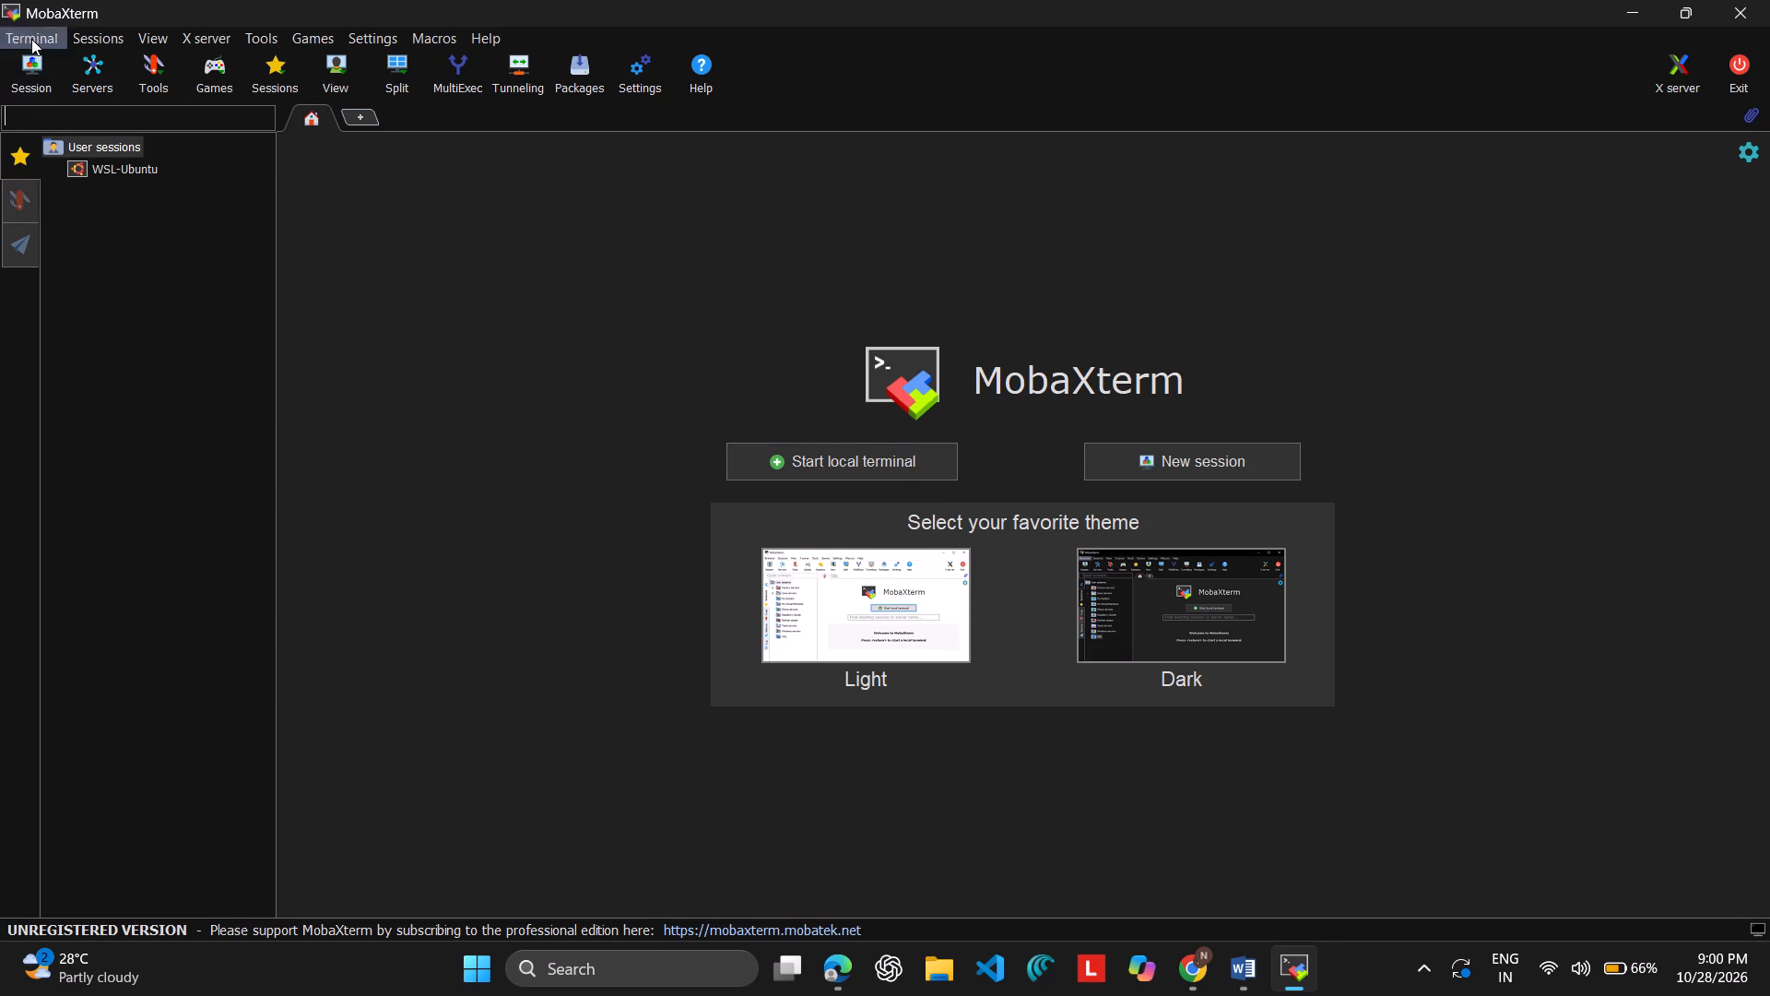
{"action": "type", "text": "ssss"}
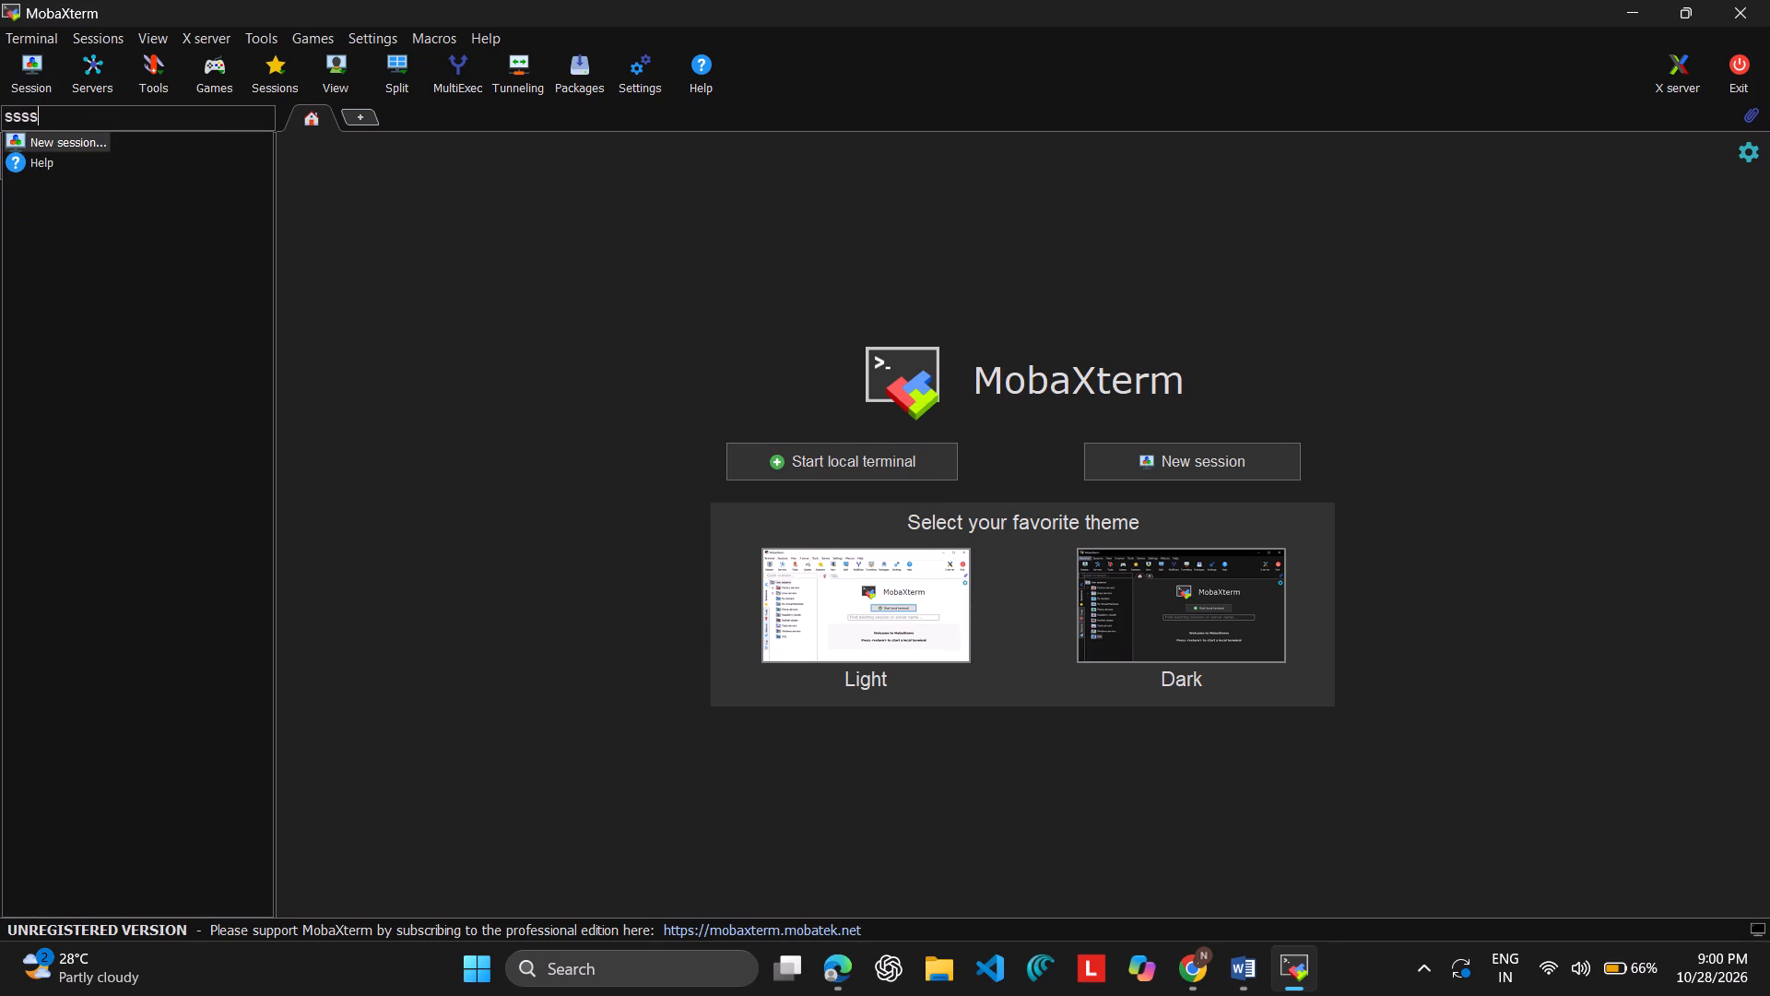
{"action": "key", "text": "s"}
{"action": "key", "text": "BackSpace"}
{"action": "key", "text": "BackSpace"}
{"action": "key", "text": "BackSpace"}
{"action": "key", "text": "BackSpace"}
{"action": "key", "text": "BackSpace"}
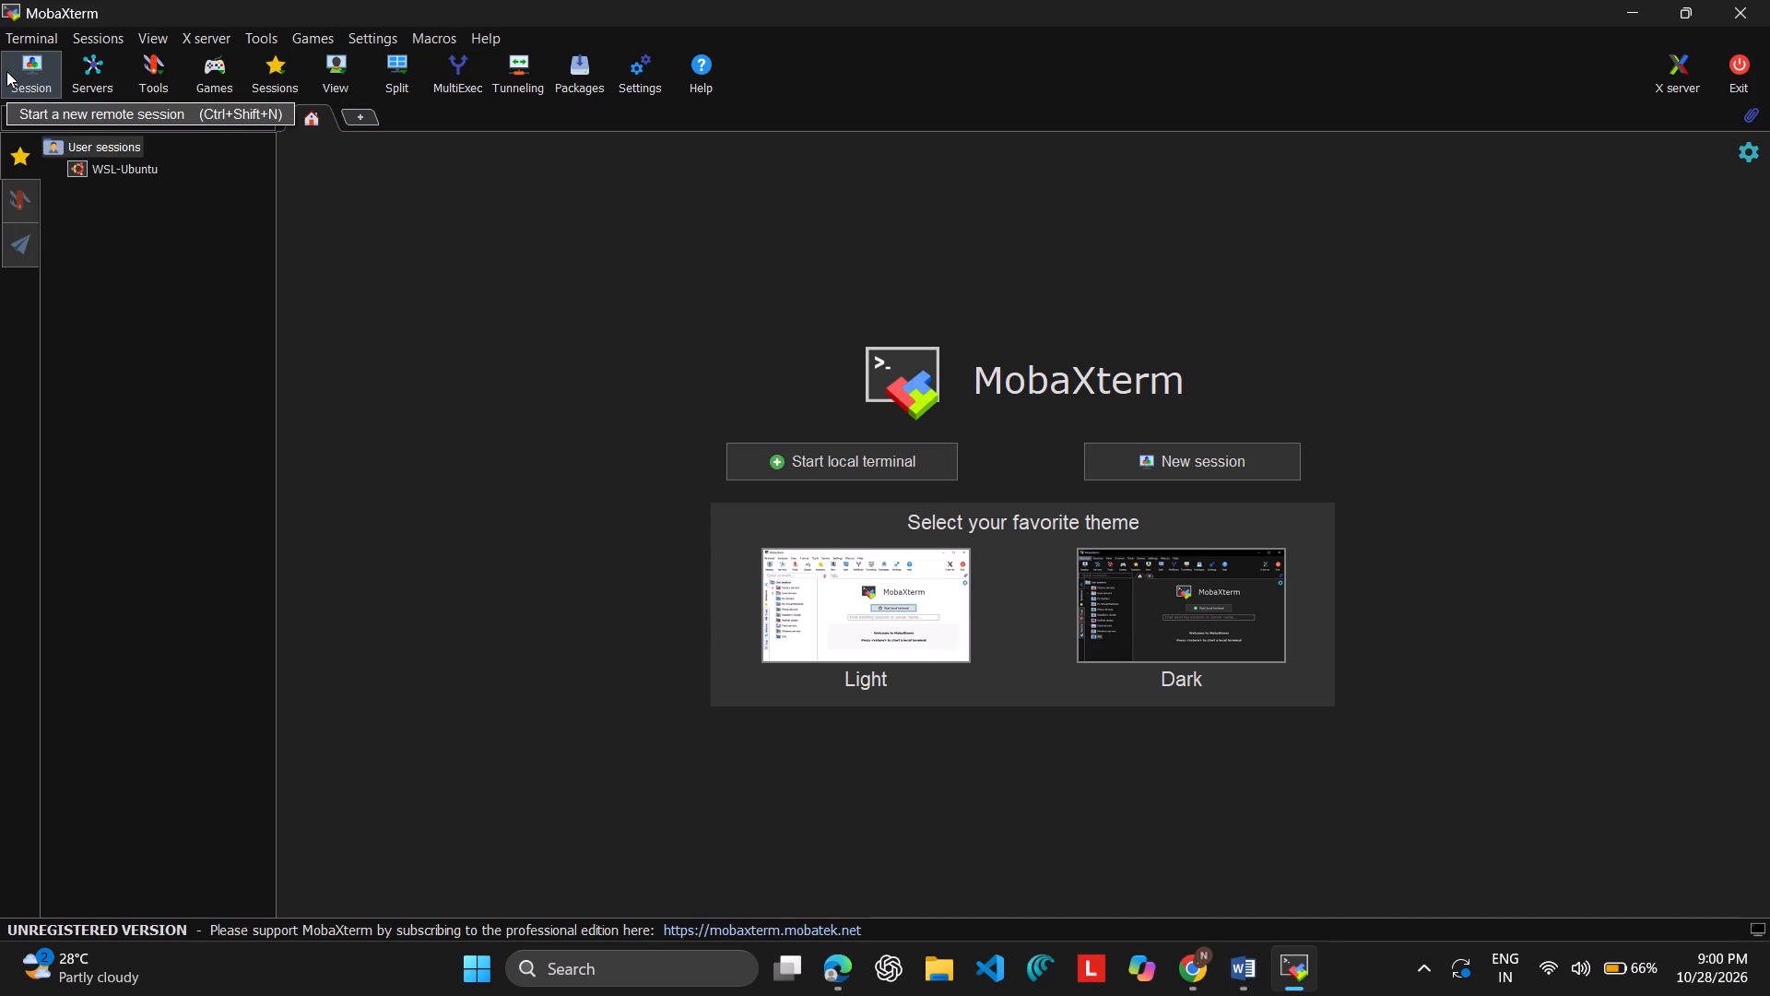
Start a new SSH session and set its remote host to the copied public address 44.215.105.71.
{"action": "left_click", "coordinate": [13, 153]}
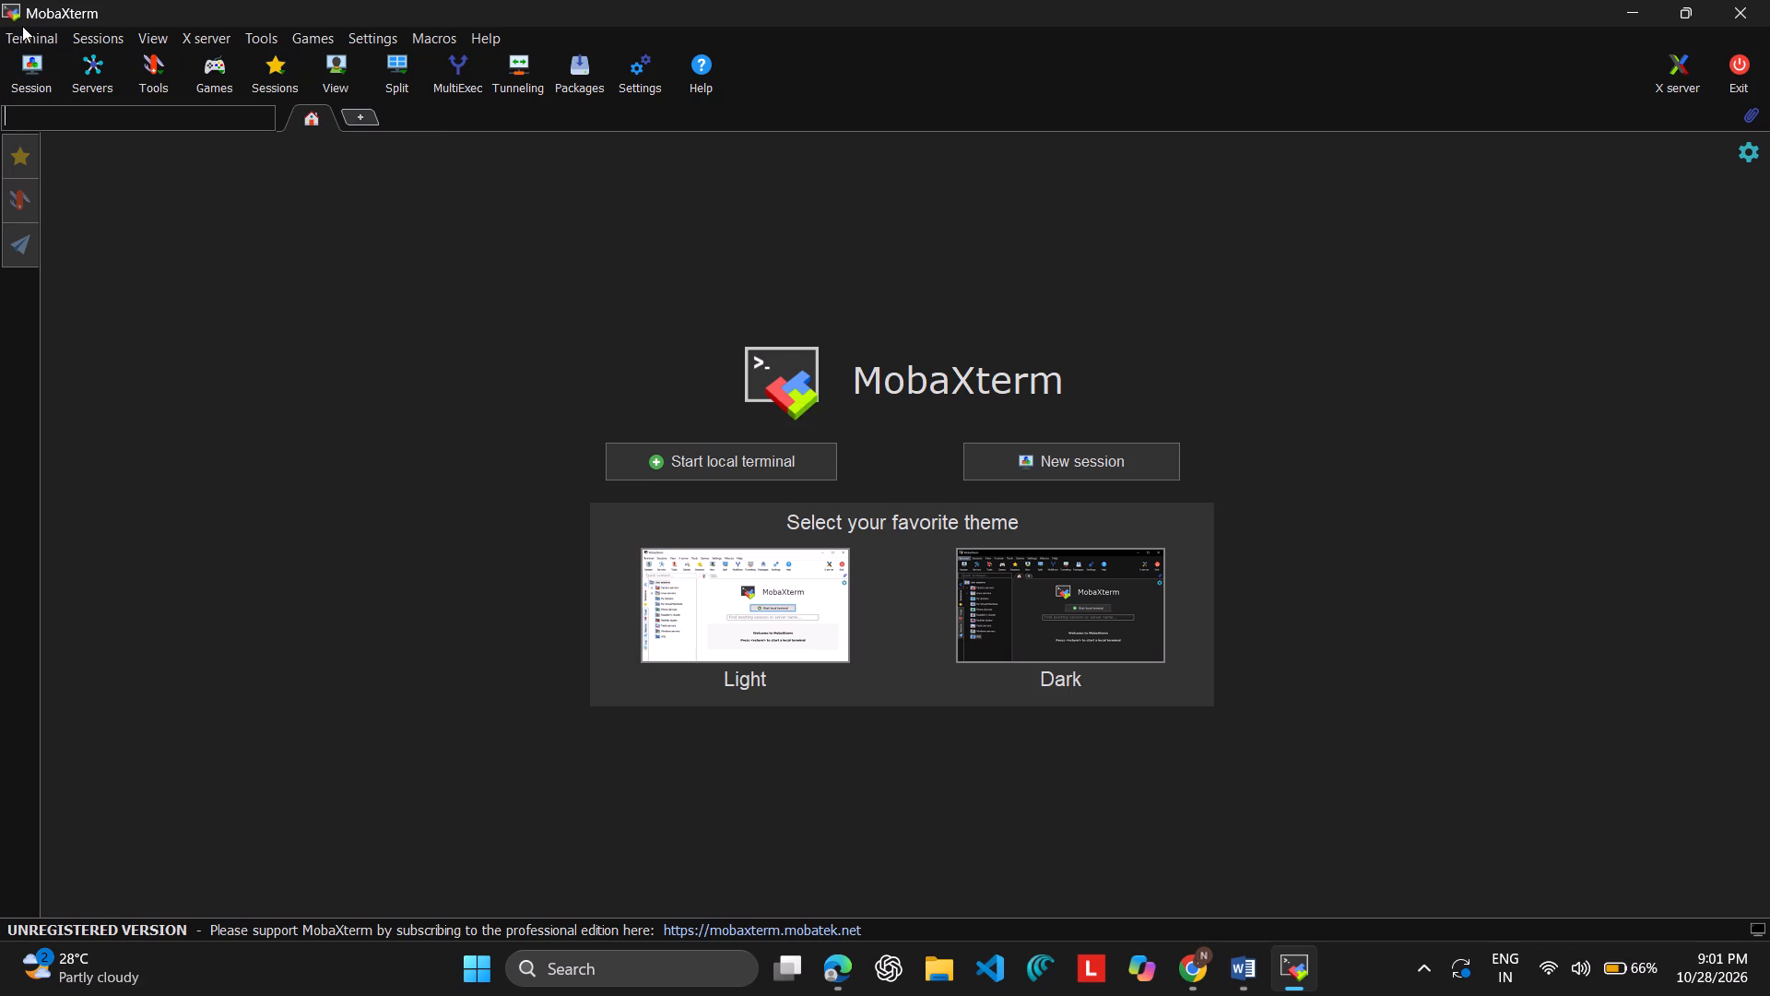
{"action": "left_click", "coordinate": [100, 70]}
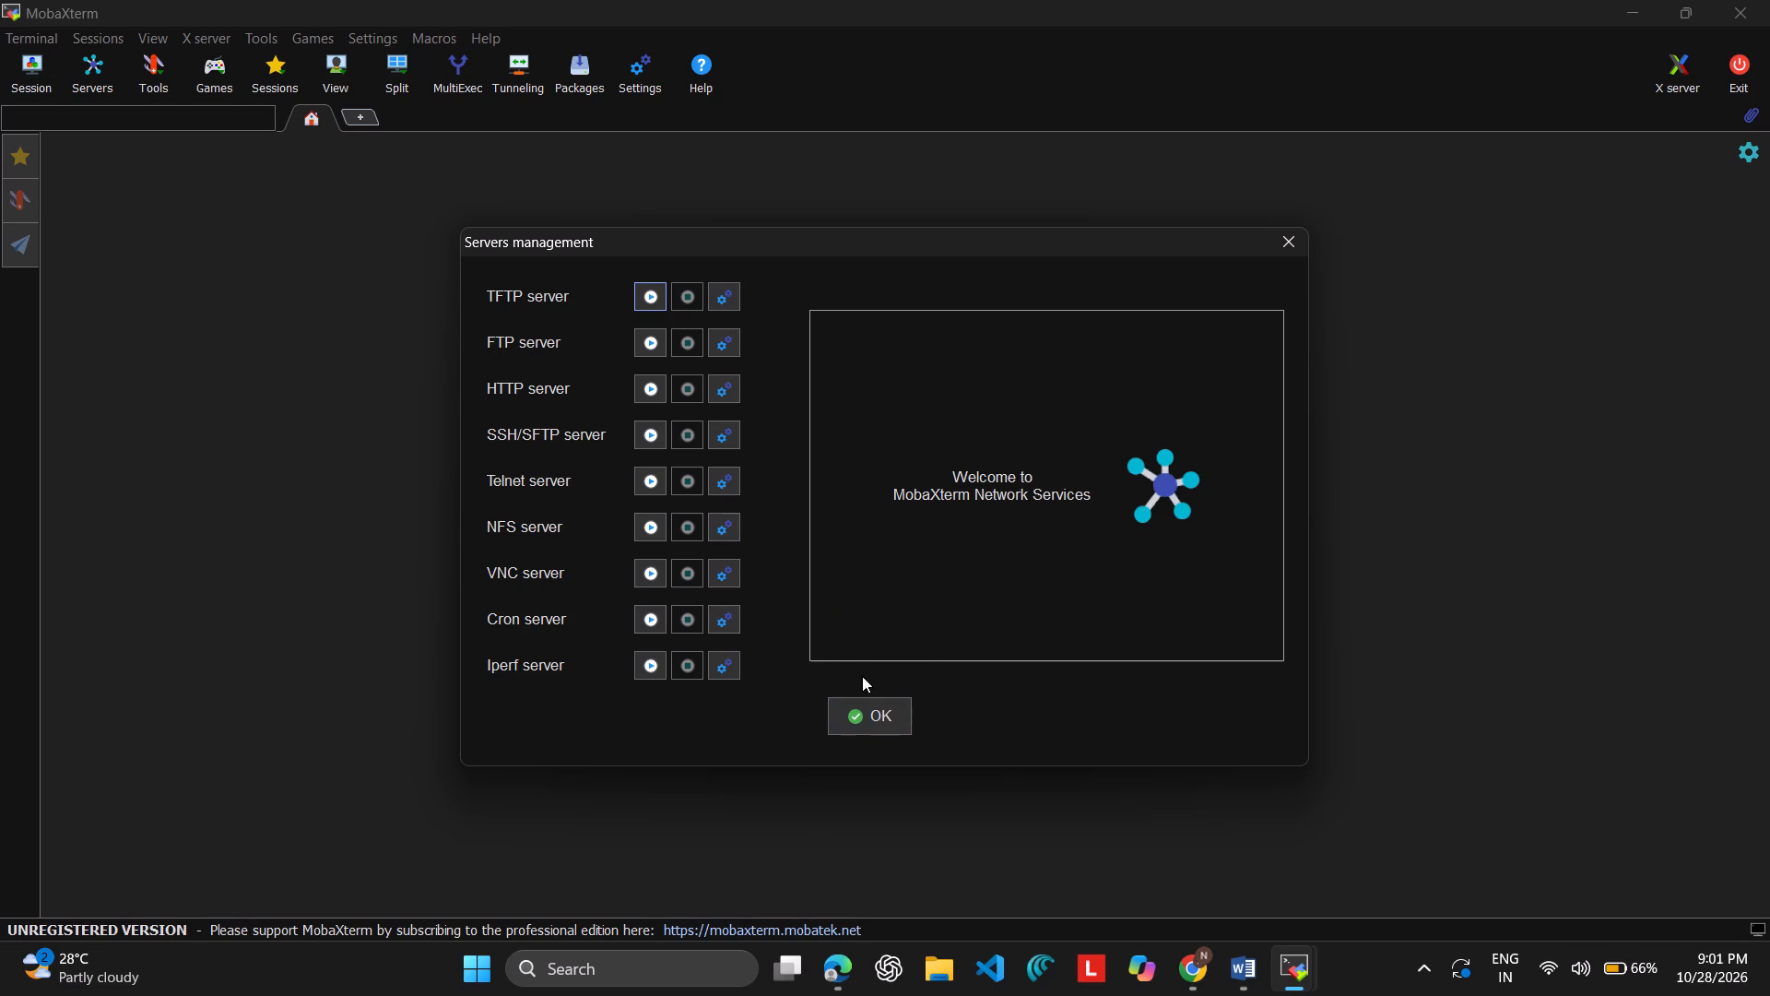
{"action": "left_click", "coordinate": [24, 88]}
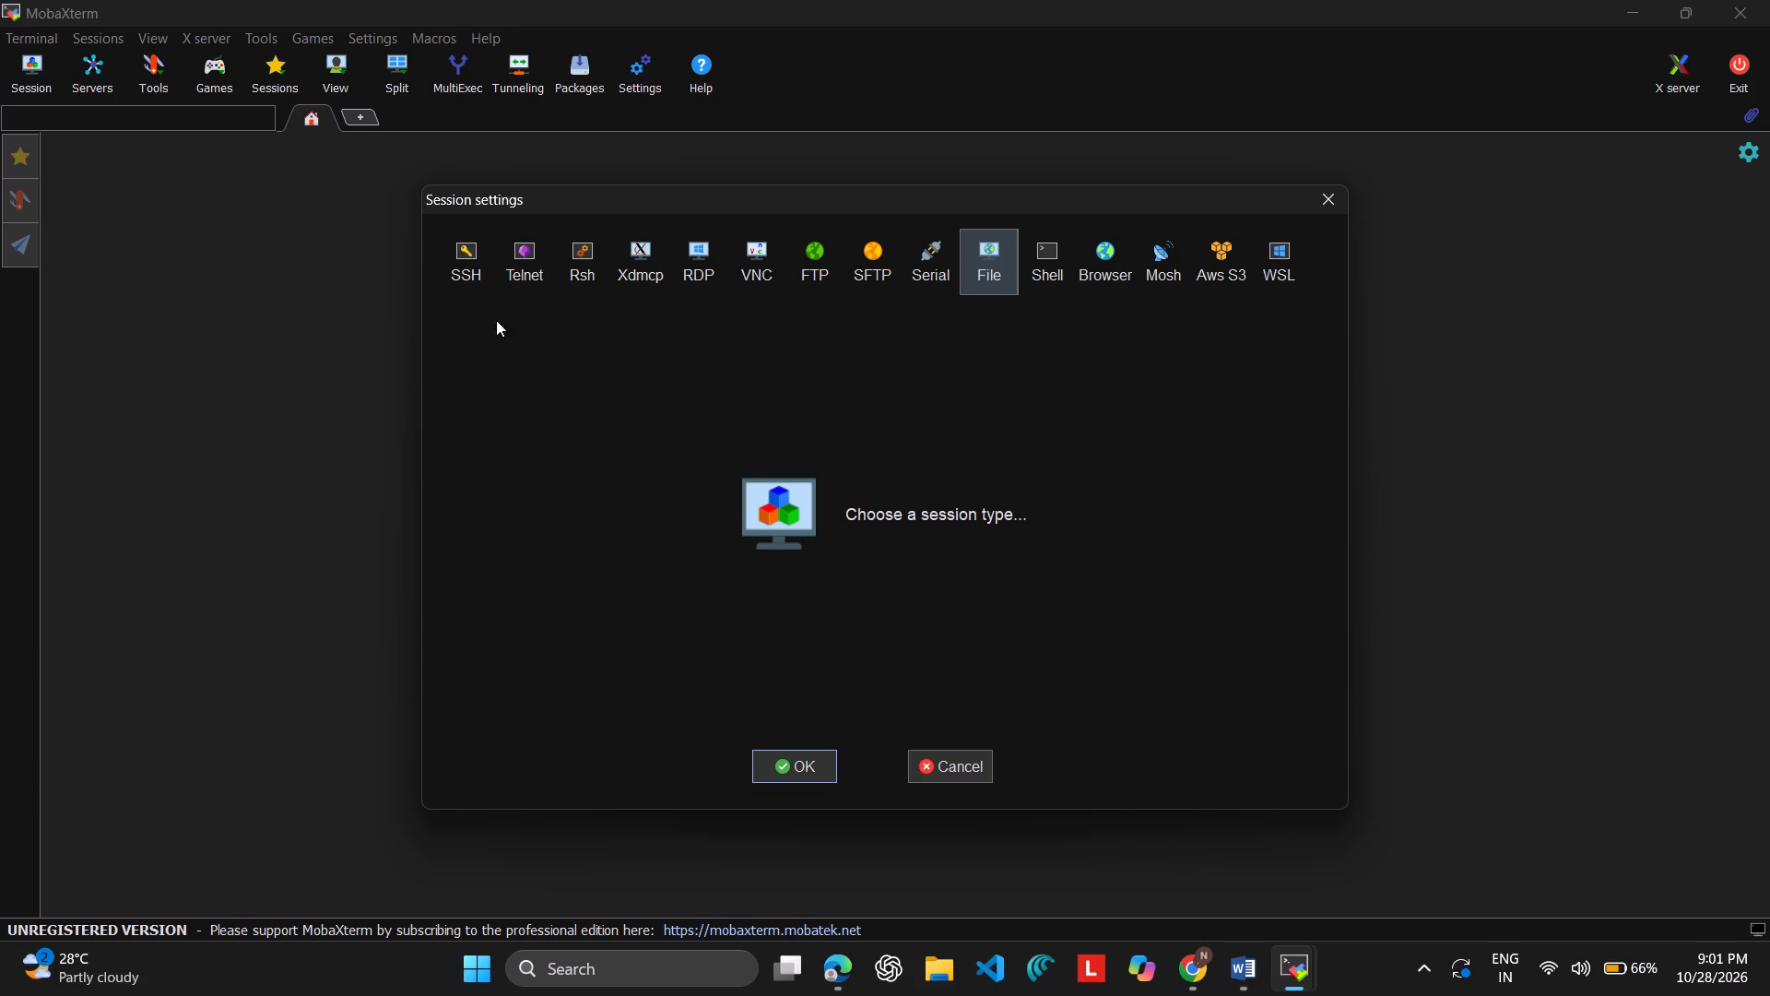
{"action": "left_click", "coordinate": [466, 237]}
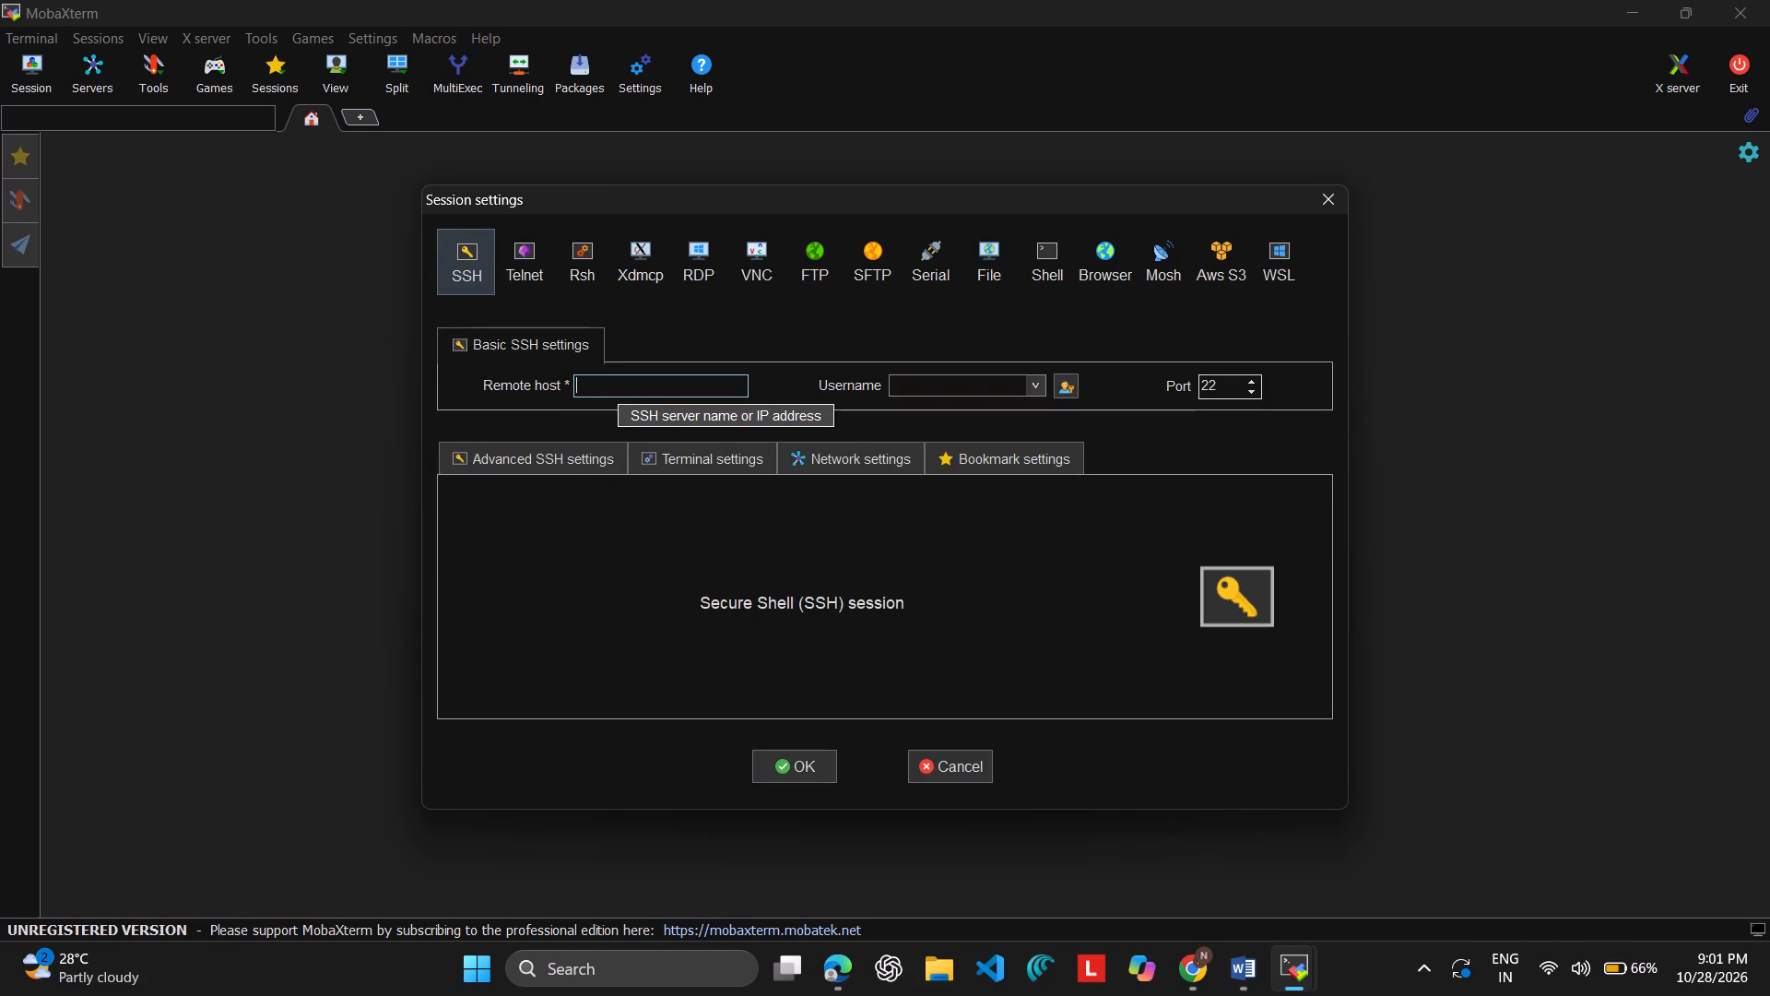
{"action": "key", "text": "ctrl+v"}
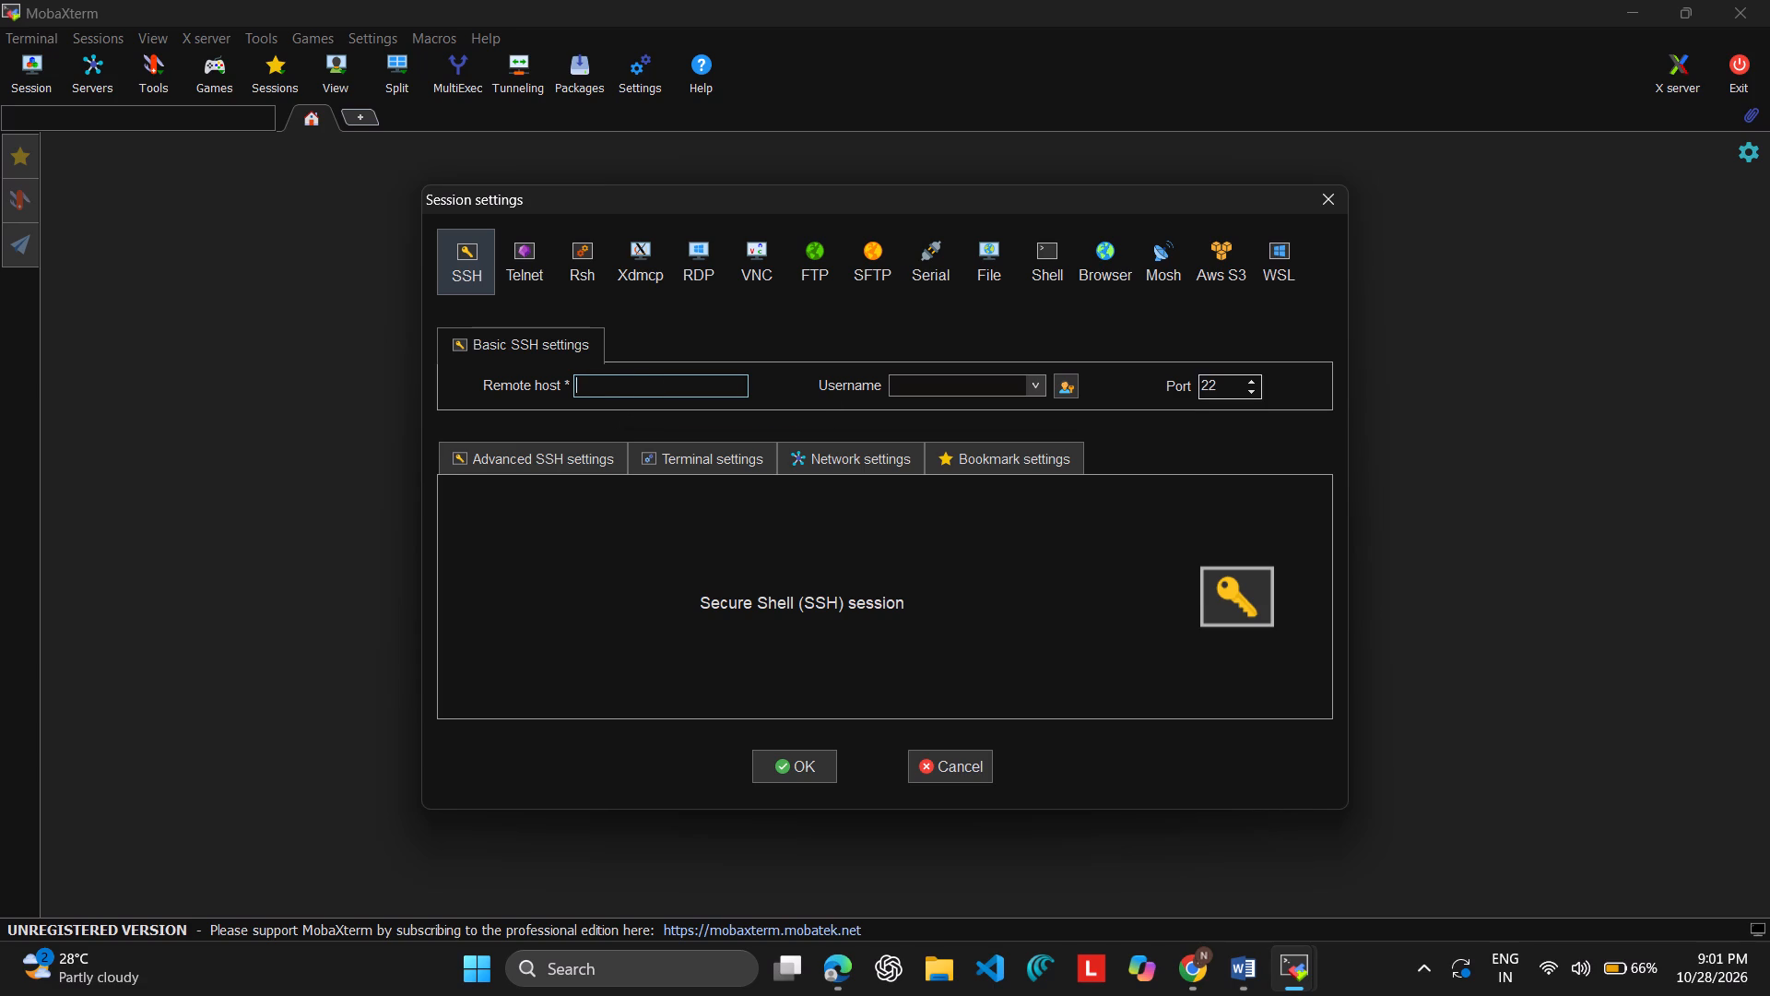
Set the SSH session's username to ubuntu.
{"action": "left_click", "coordinate": [962, 382]}
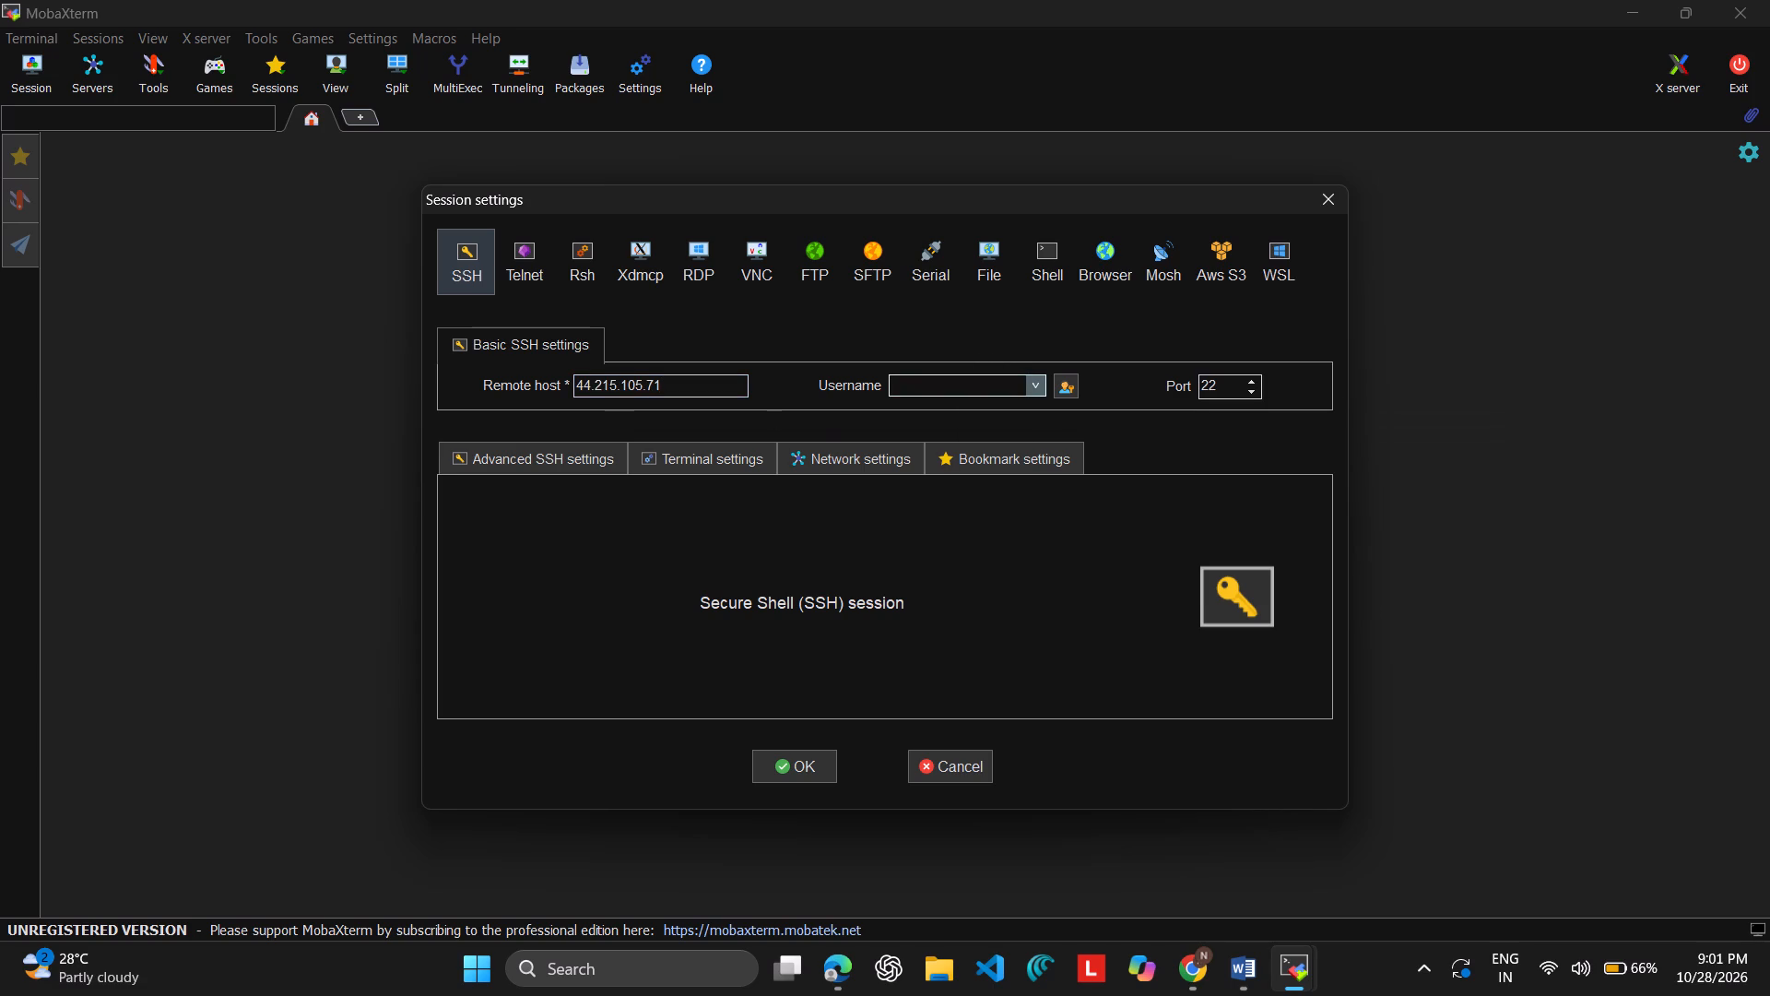
{"action": "type", "text": "uban"}
{"action": "type", "text": "tu"}
{"action": "left_click", "coordinate": [1038, 381]}
{"action": "left_click", "coordinate": [961, 378]}
{"action": "left_click", "coordinate": [911, 385]}
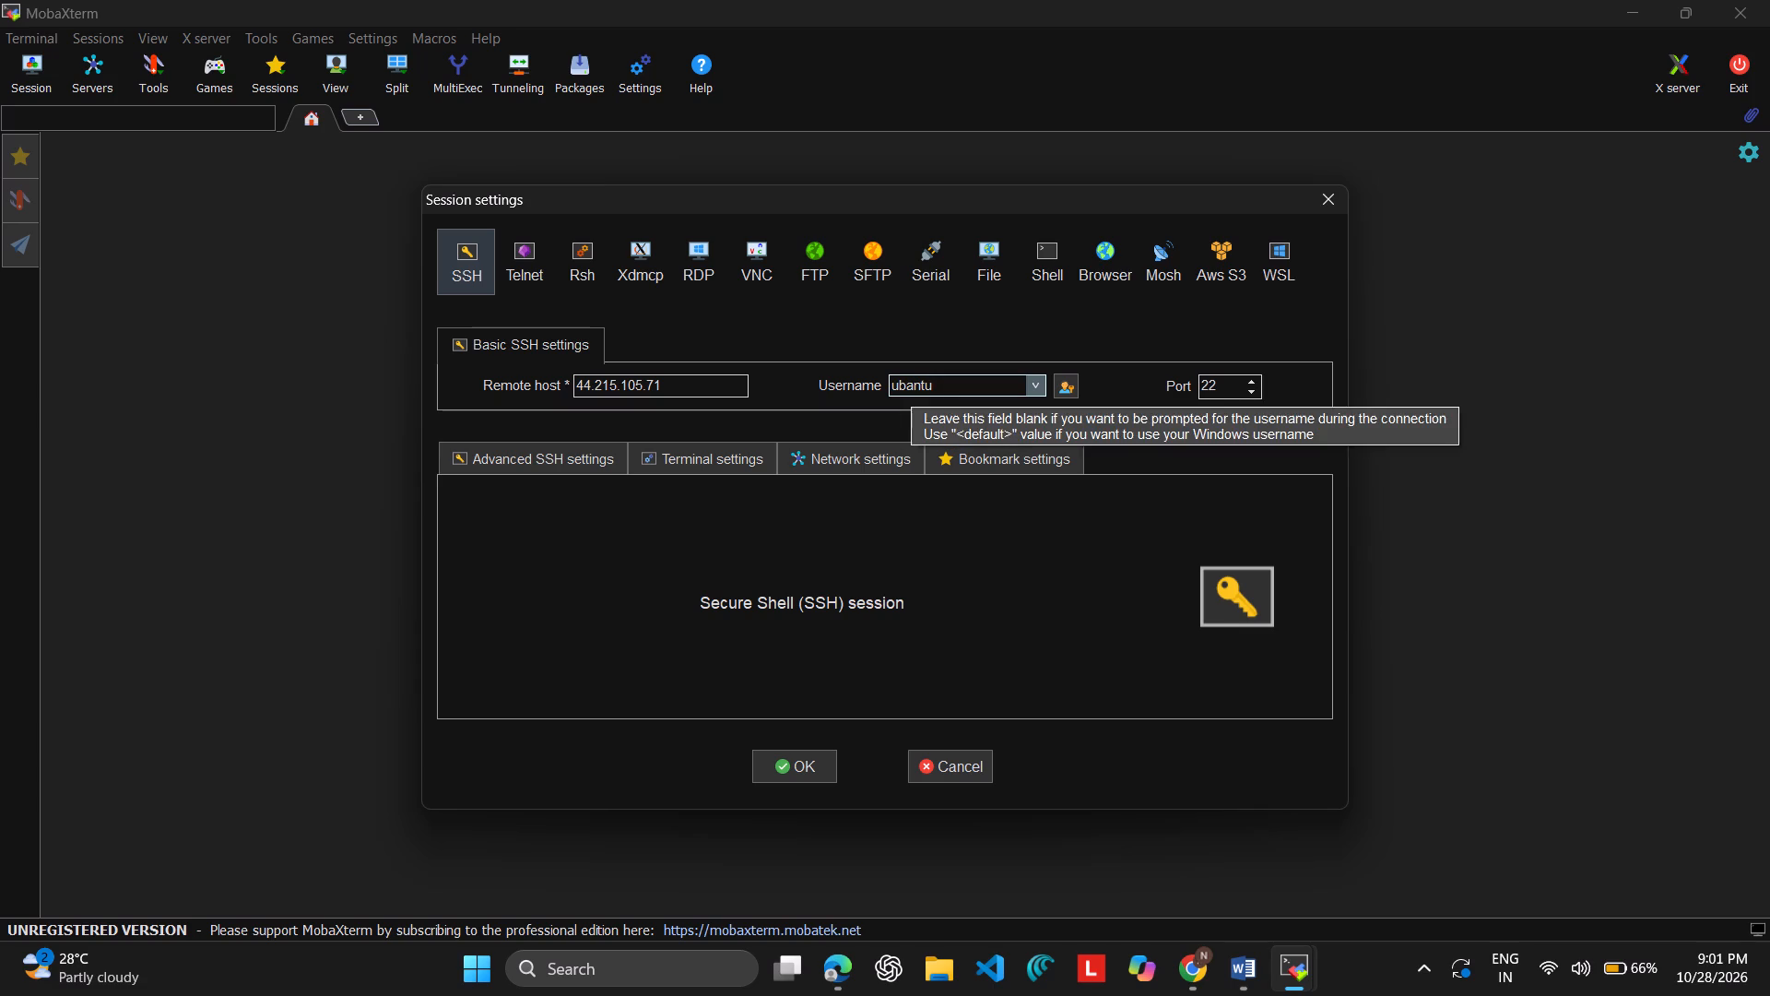
{"action": "key", "text": "BackSpace"}
{"action": "key", "text": "u"}
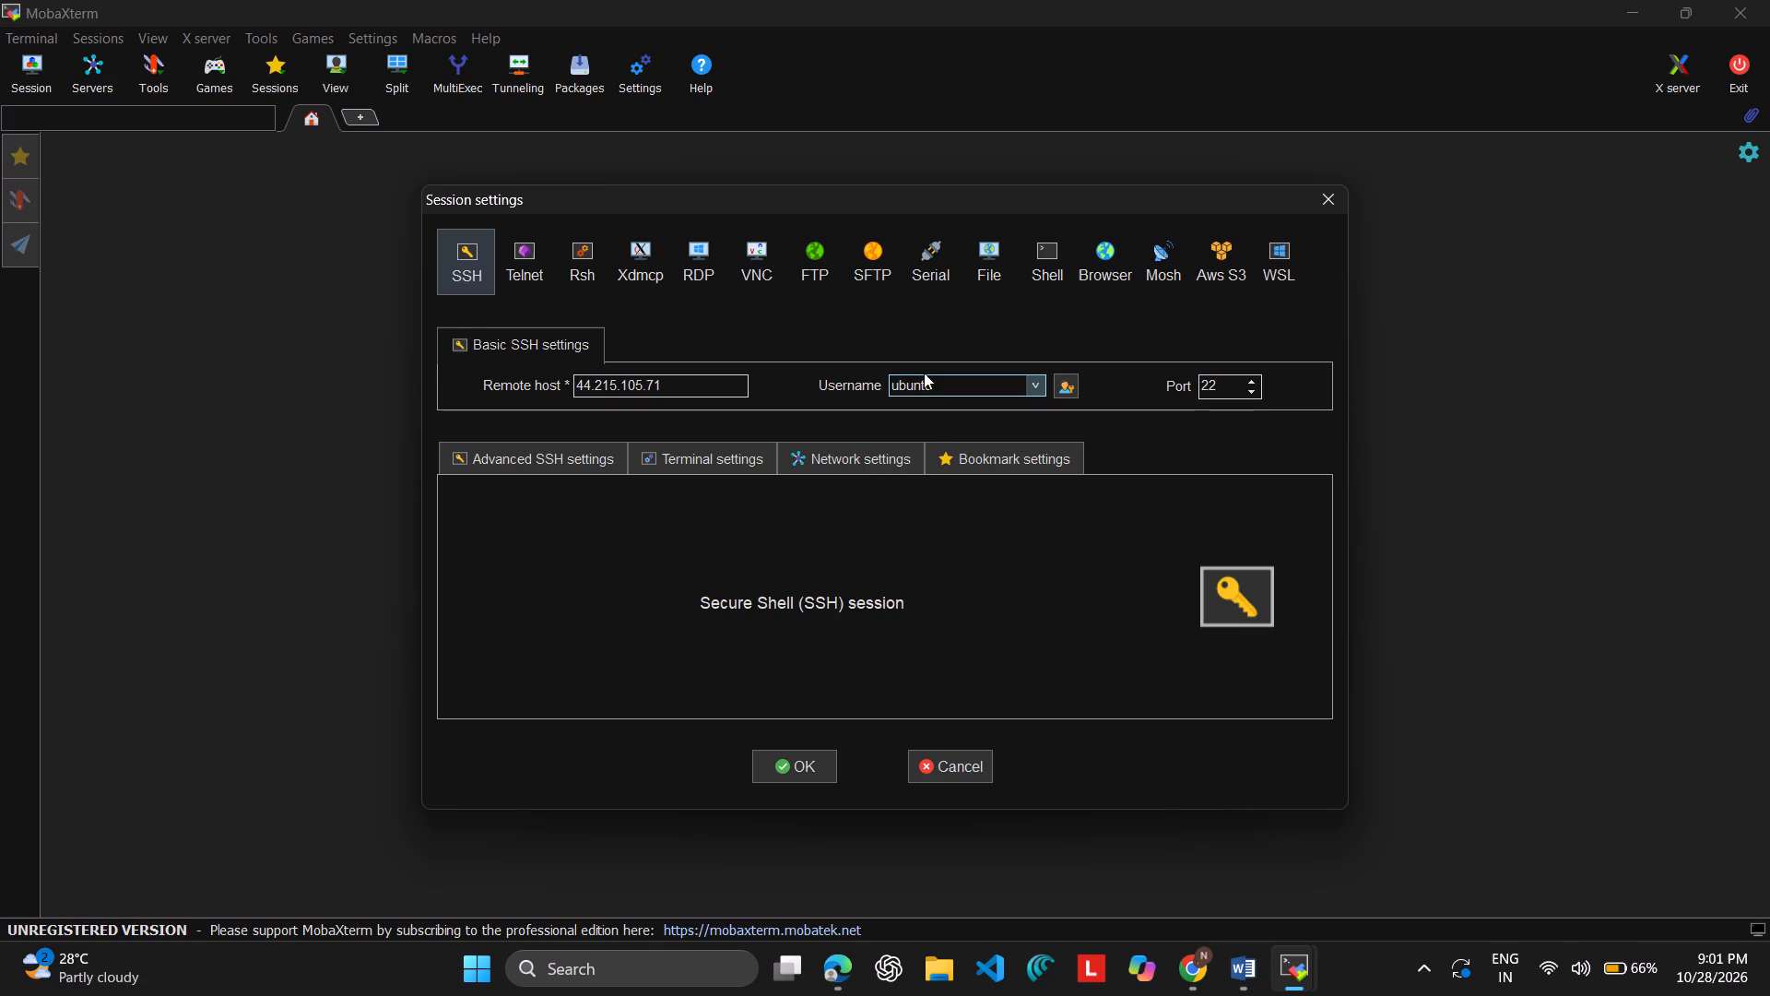
{"action": "left_click", "coordinate": [939, 385]}
Enable private key use in the advanced SSH settings and choose meow.pem from the Downloads folder as the key.
{"action": "left_click", "coordinate": [572, 446]}
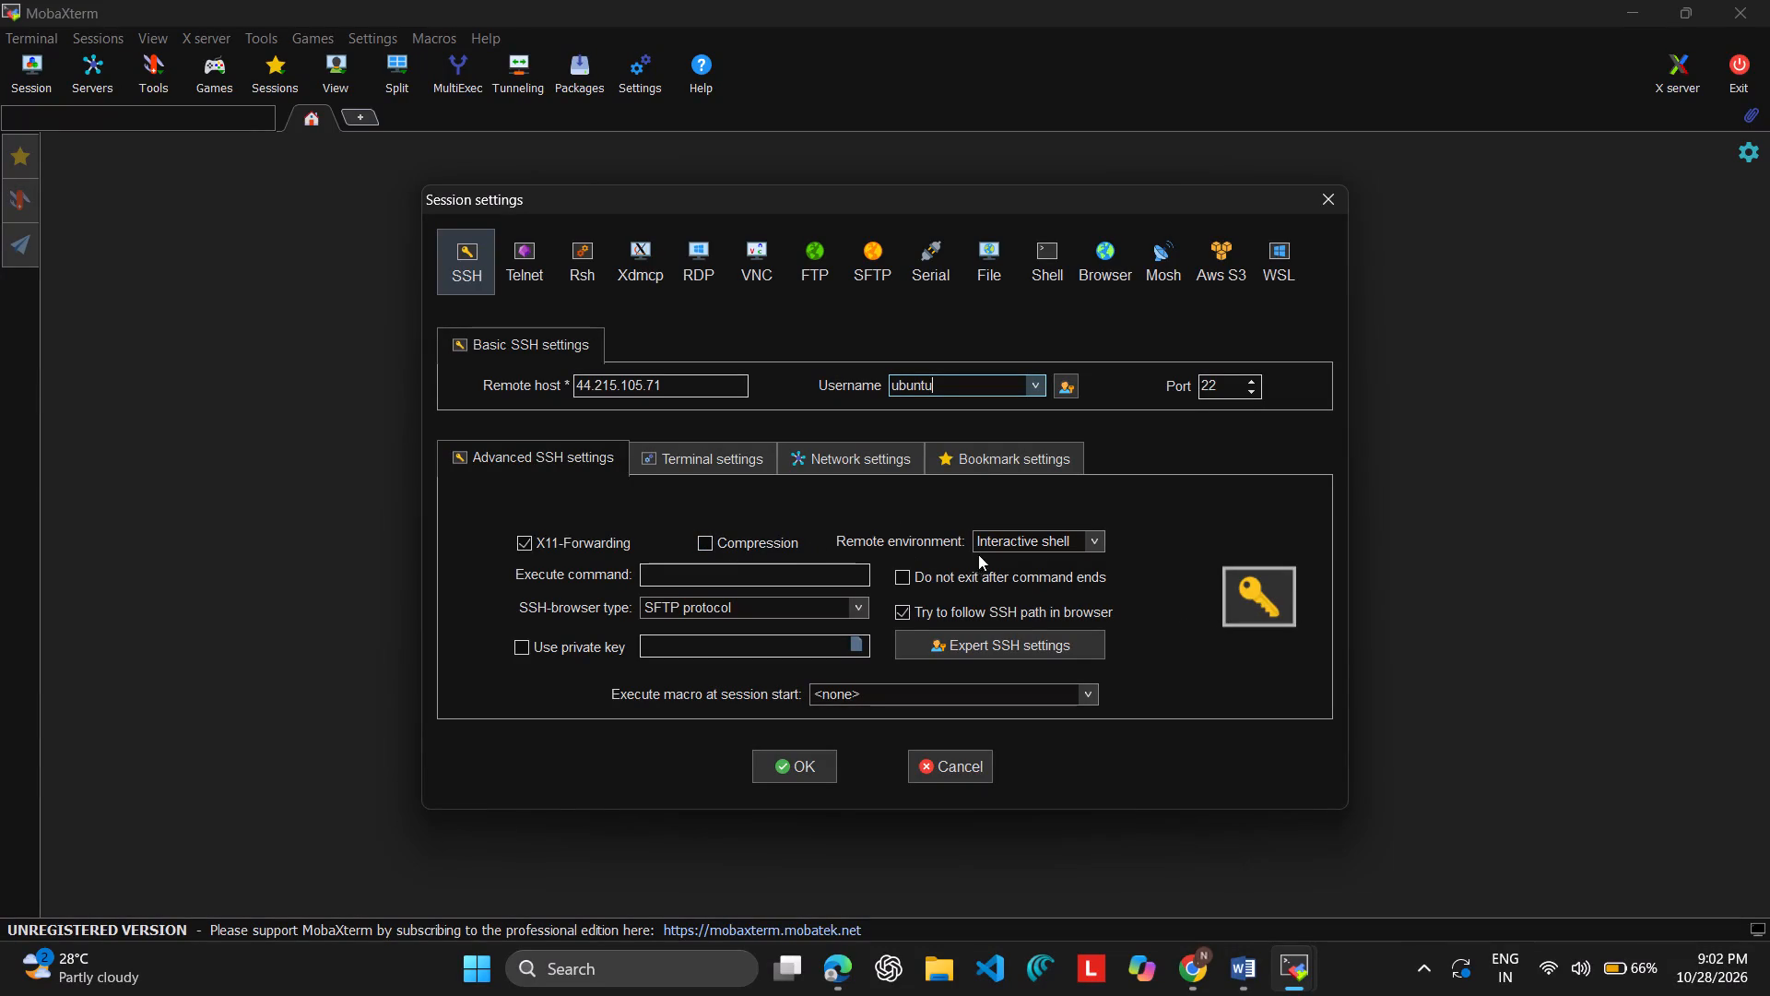
{"action": "left_click", "coordinate": [1089, 539]}
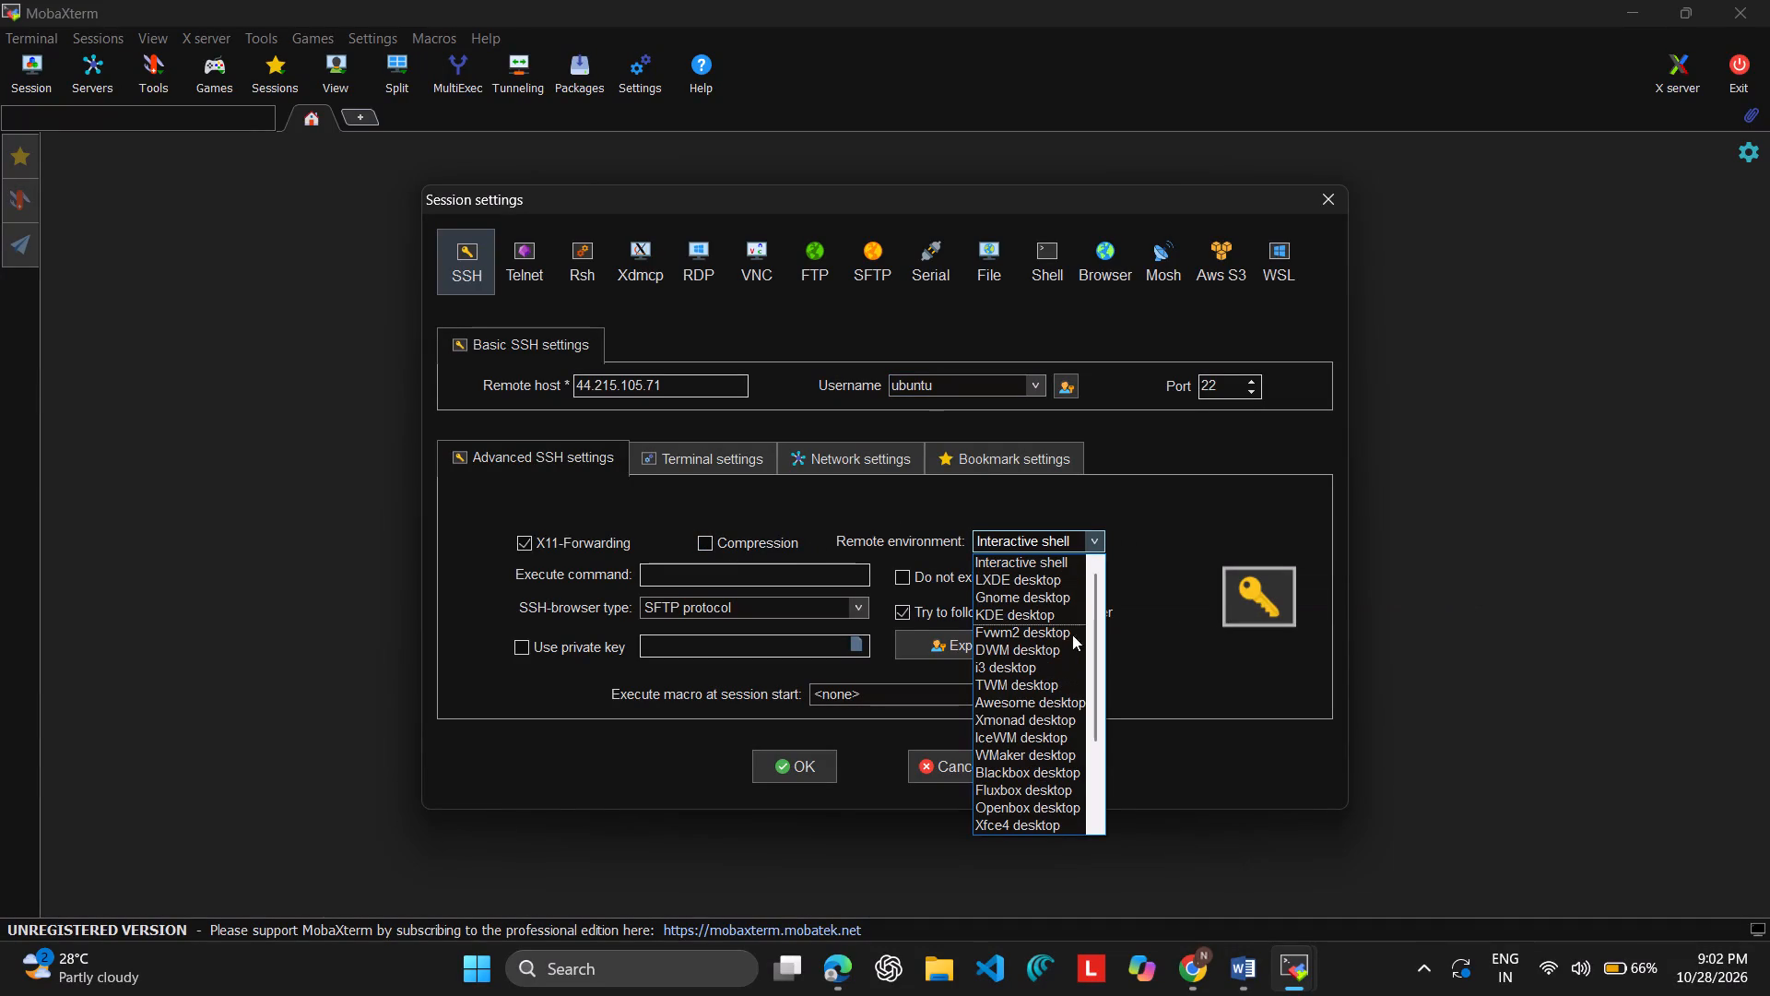
{"action": "left_click", "coordinate": [1245, 556]}
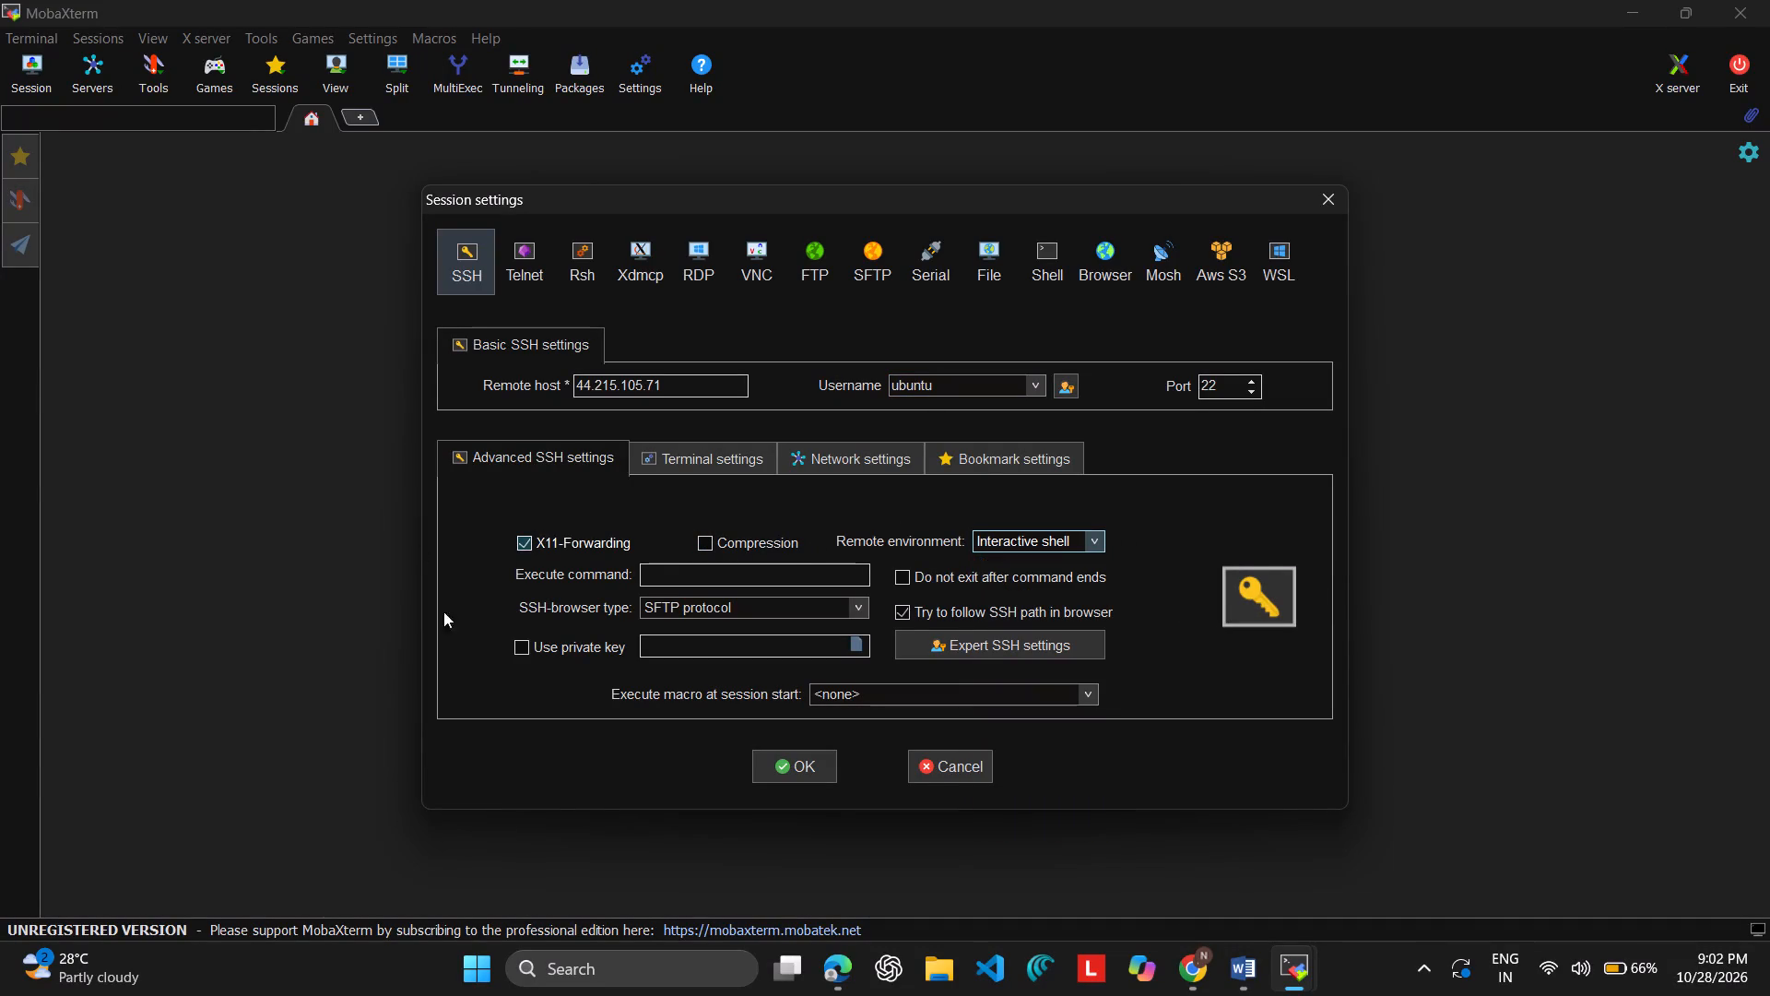
{"action": "left_click", "coordinate": [527, 639]}
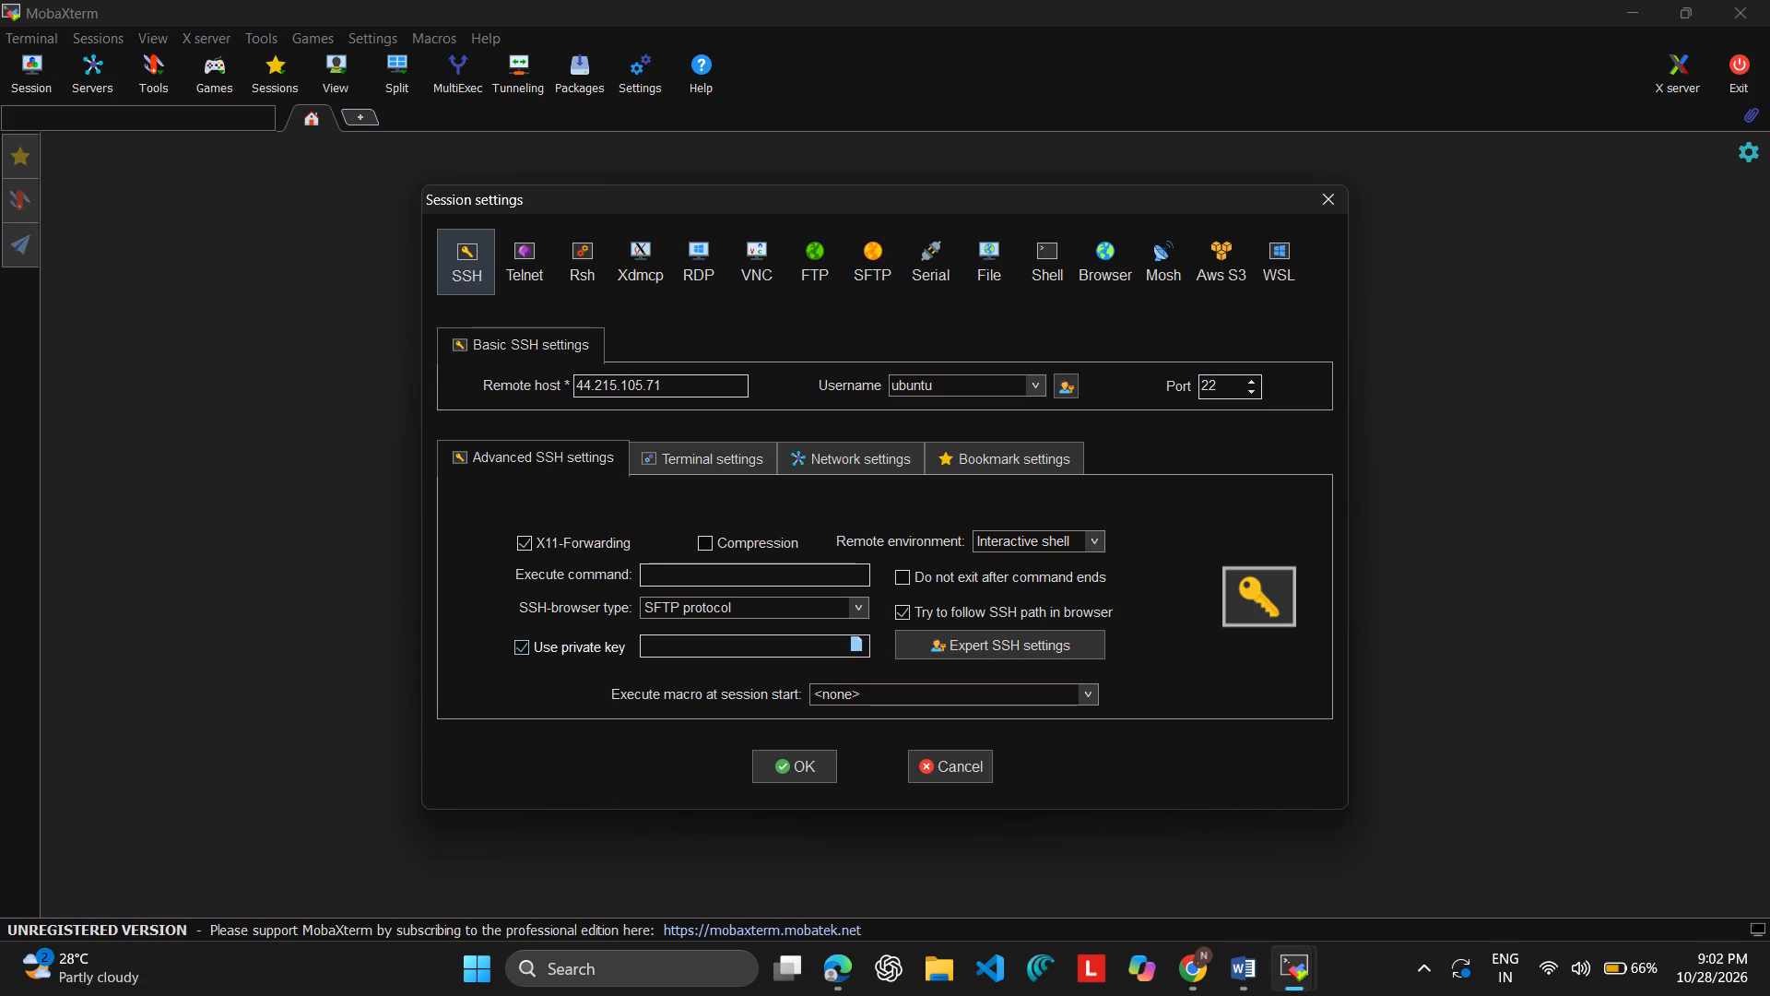
{"action": "left_click", "coordinate": [798, 642]}
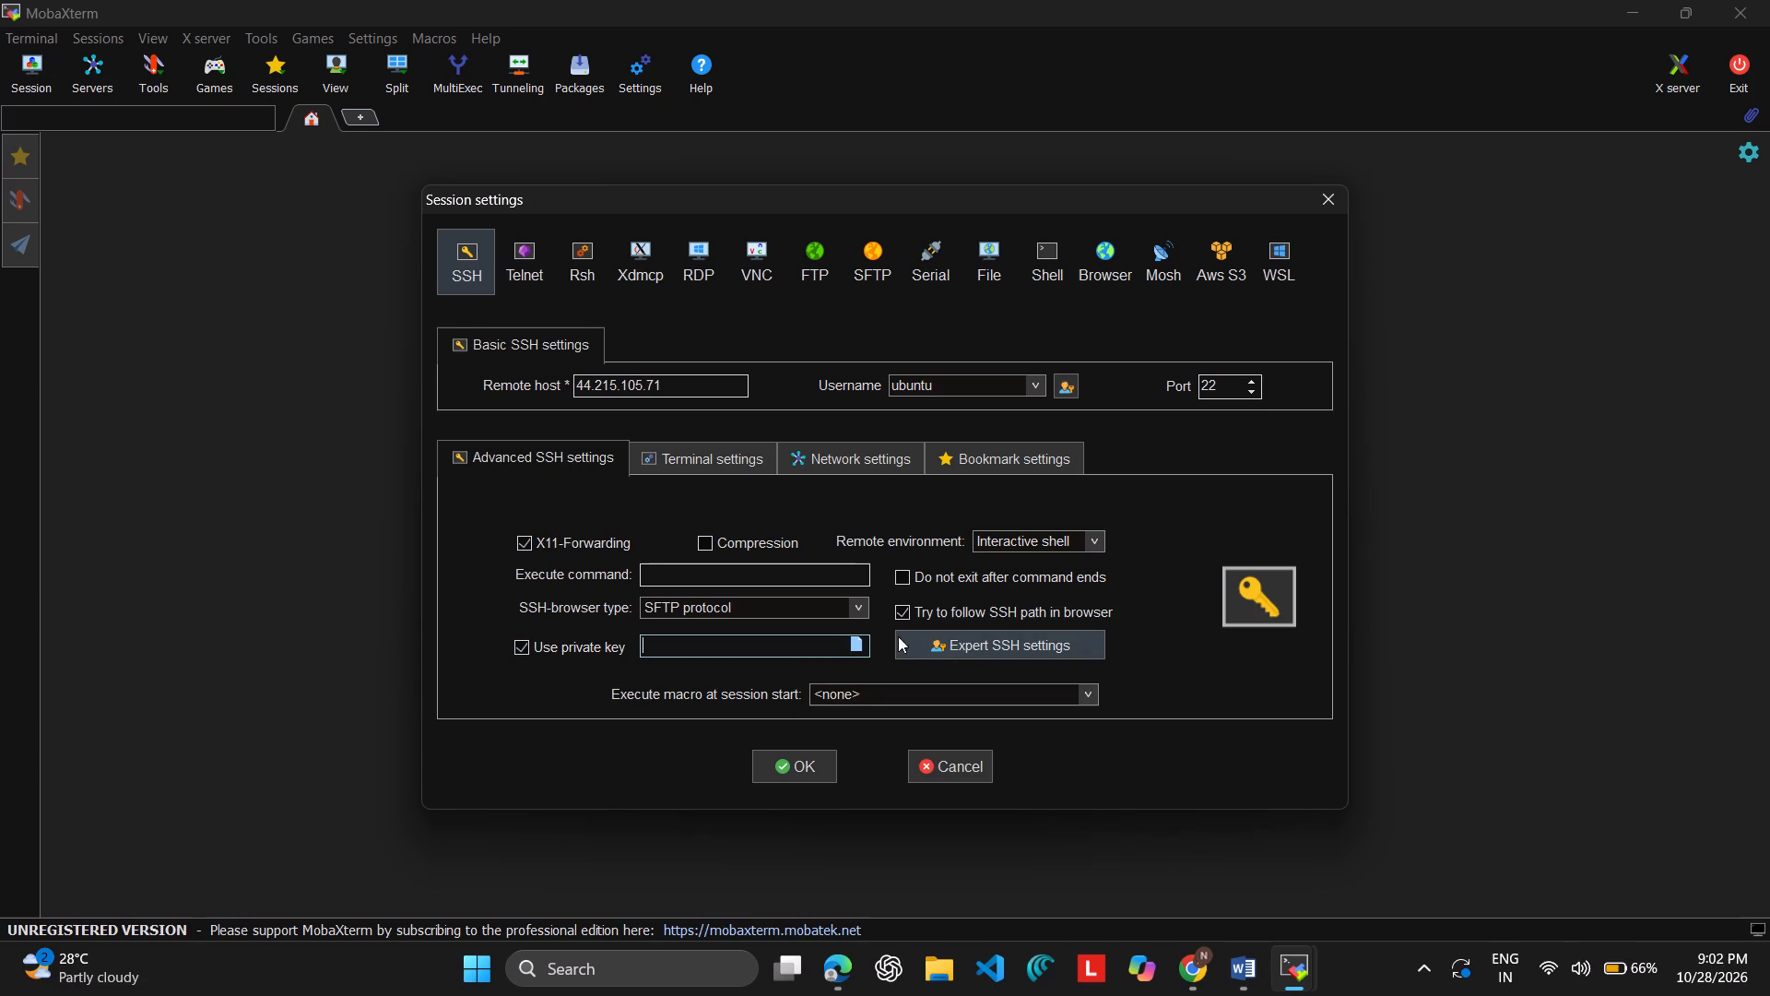
{"action": "left_click", "coordinate": [855, 644]}
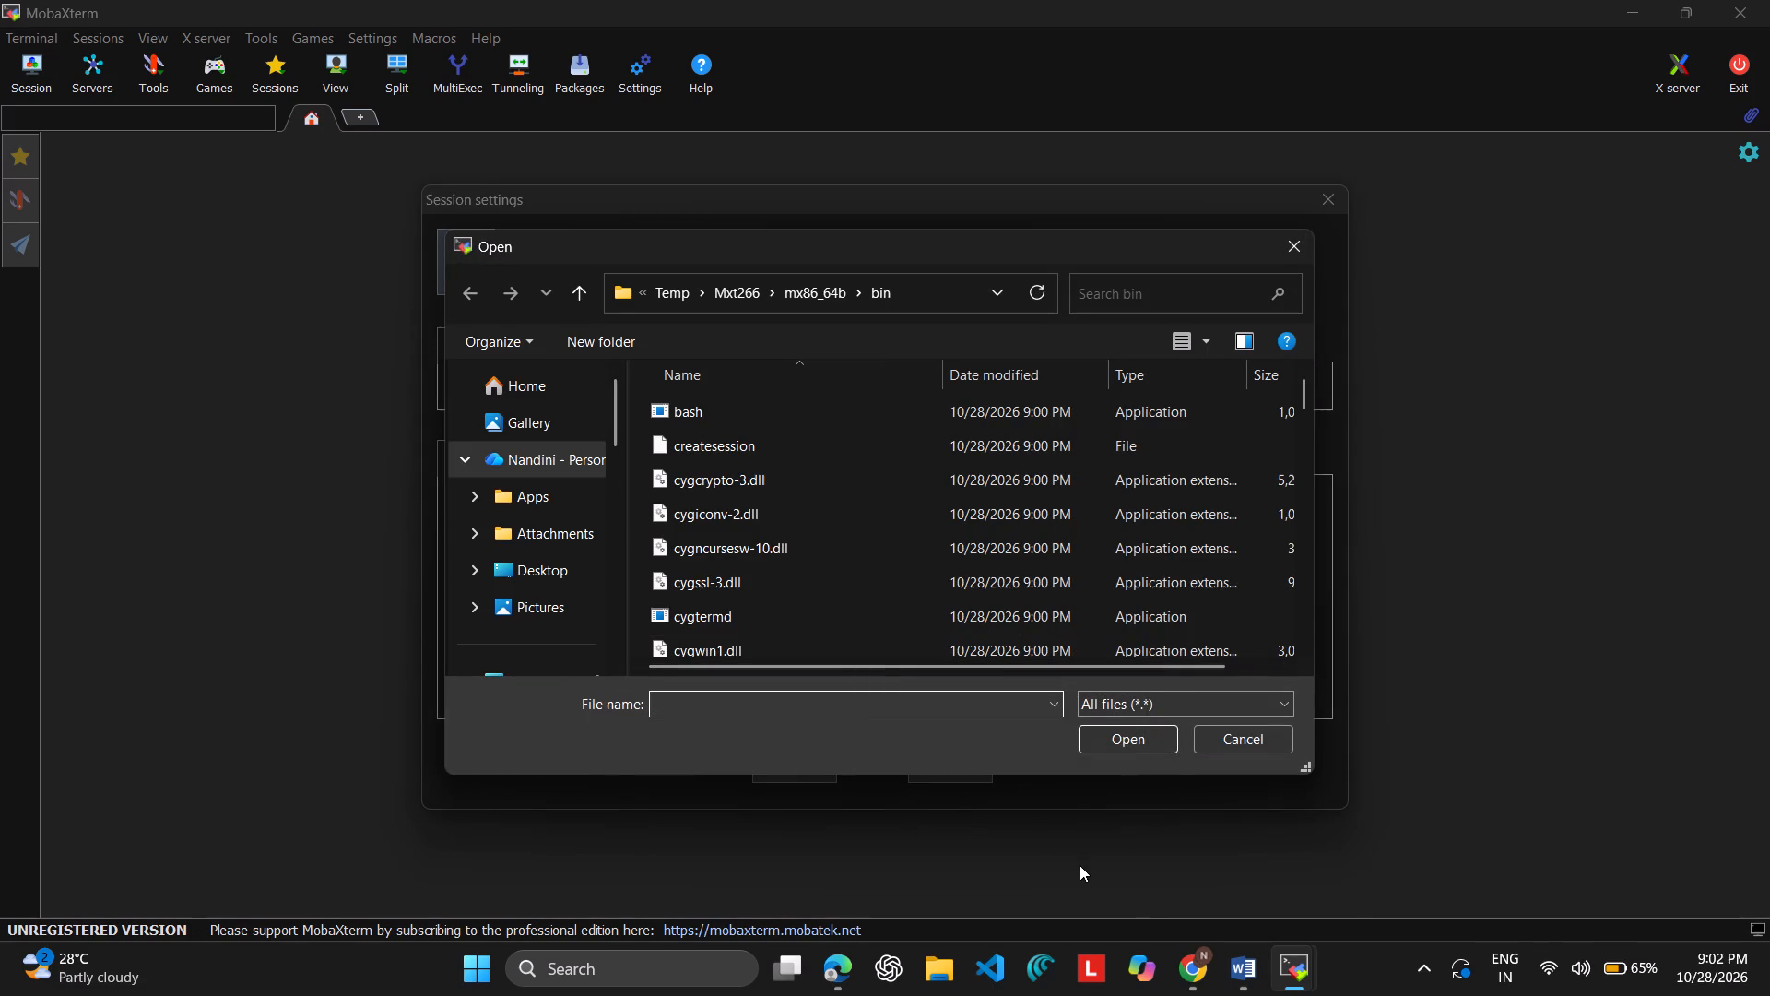
{"action": "scroll", "coordinate": [837, 502], "scroll_direction": "down", "scroll_amount": 2}
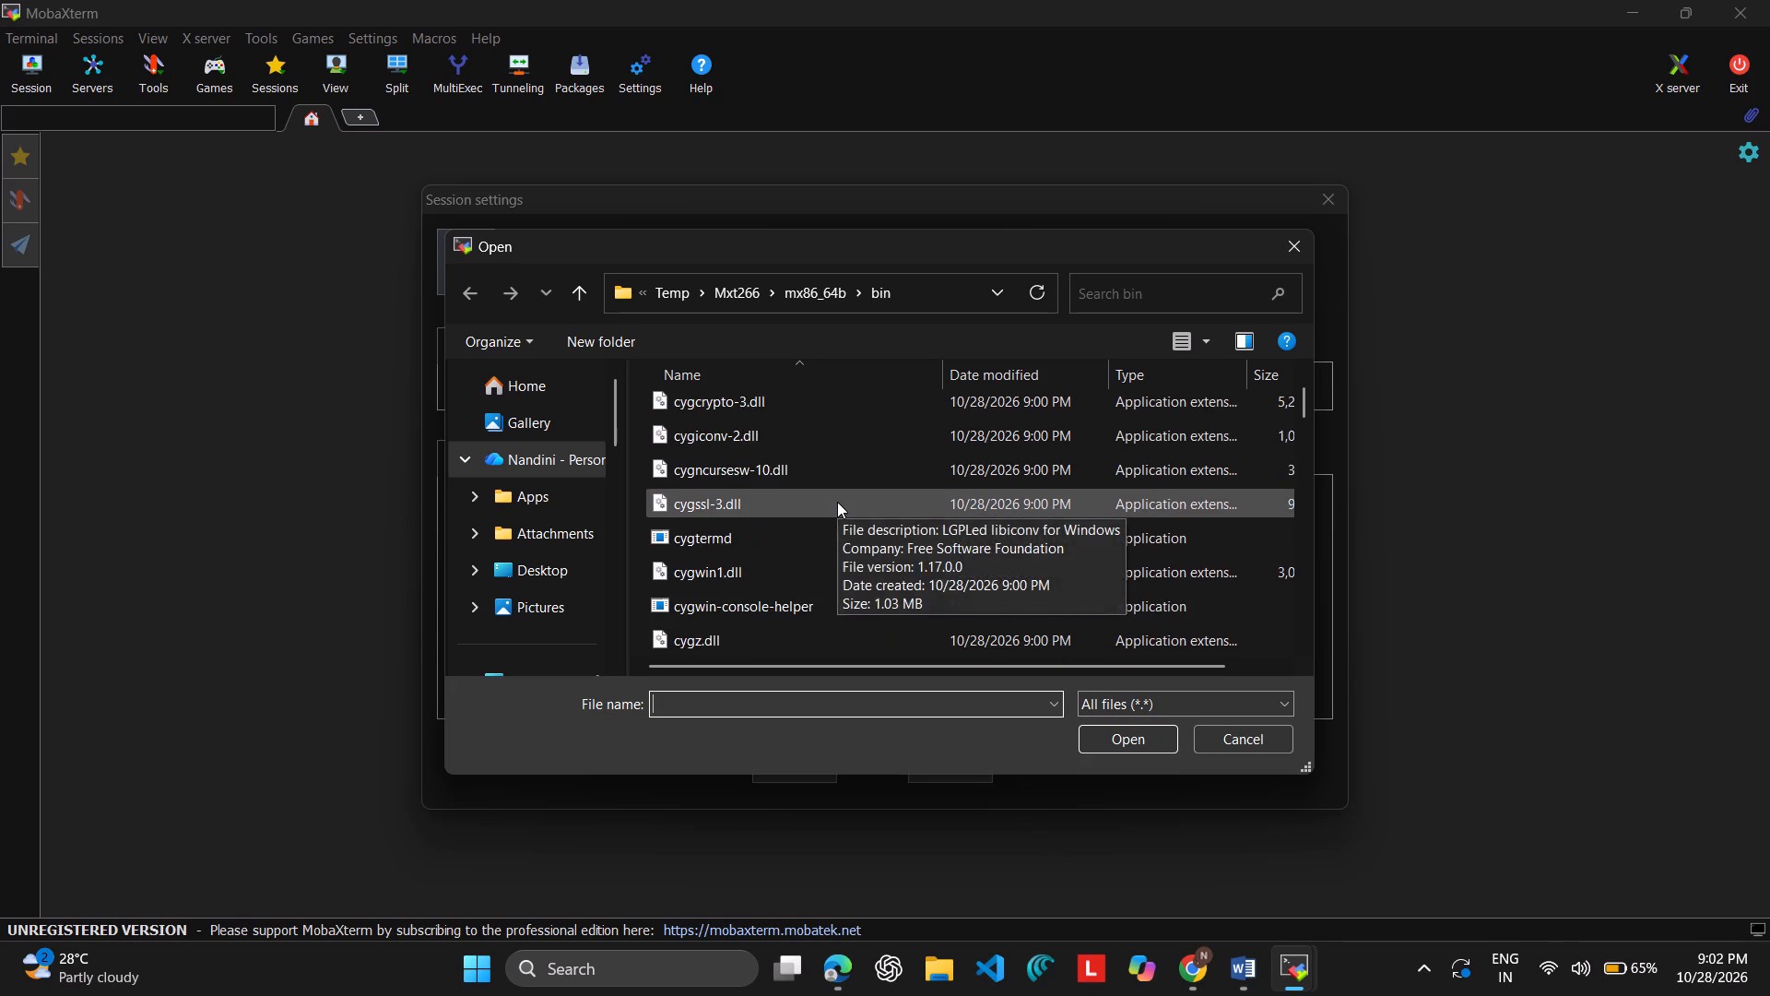
{"action": "scroll", "coordinate": [837, 502], "scroll_direction": "down", "scroll_amount": 3}
{"action": "scroll", "coordinate": [837, 502], "scroll_direction": "up", "scroll_amount": 9}
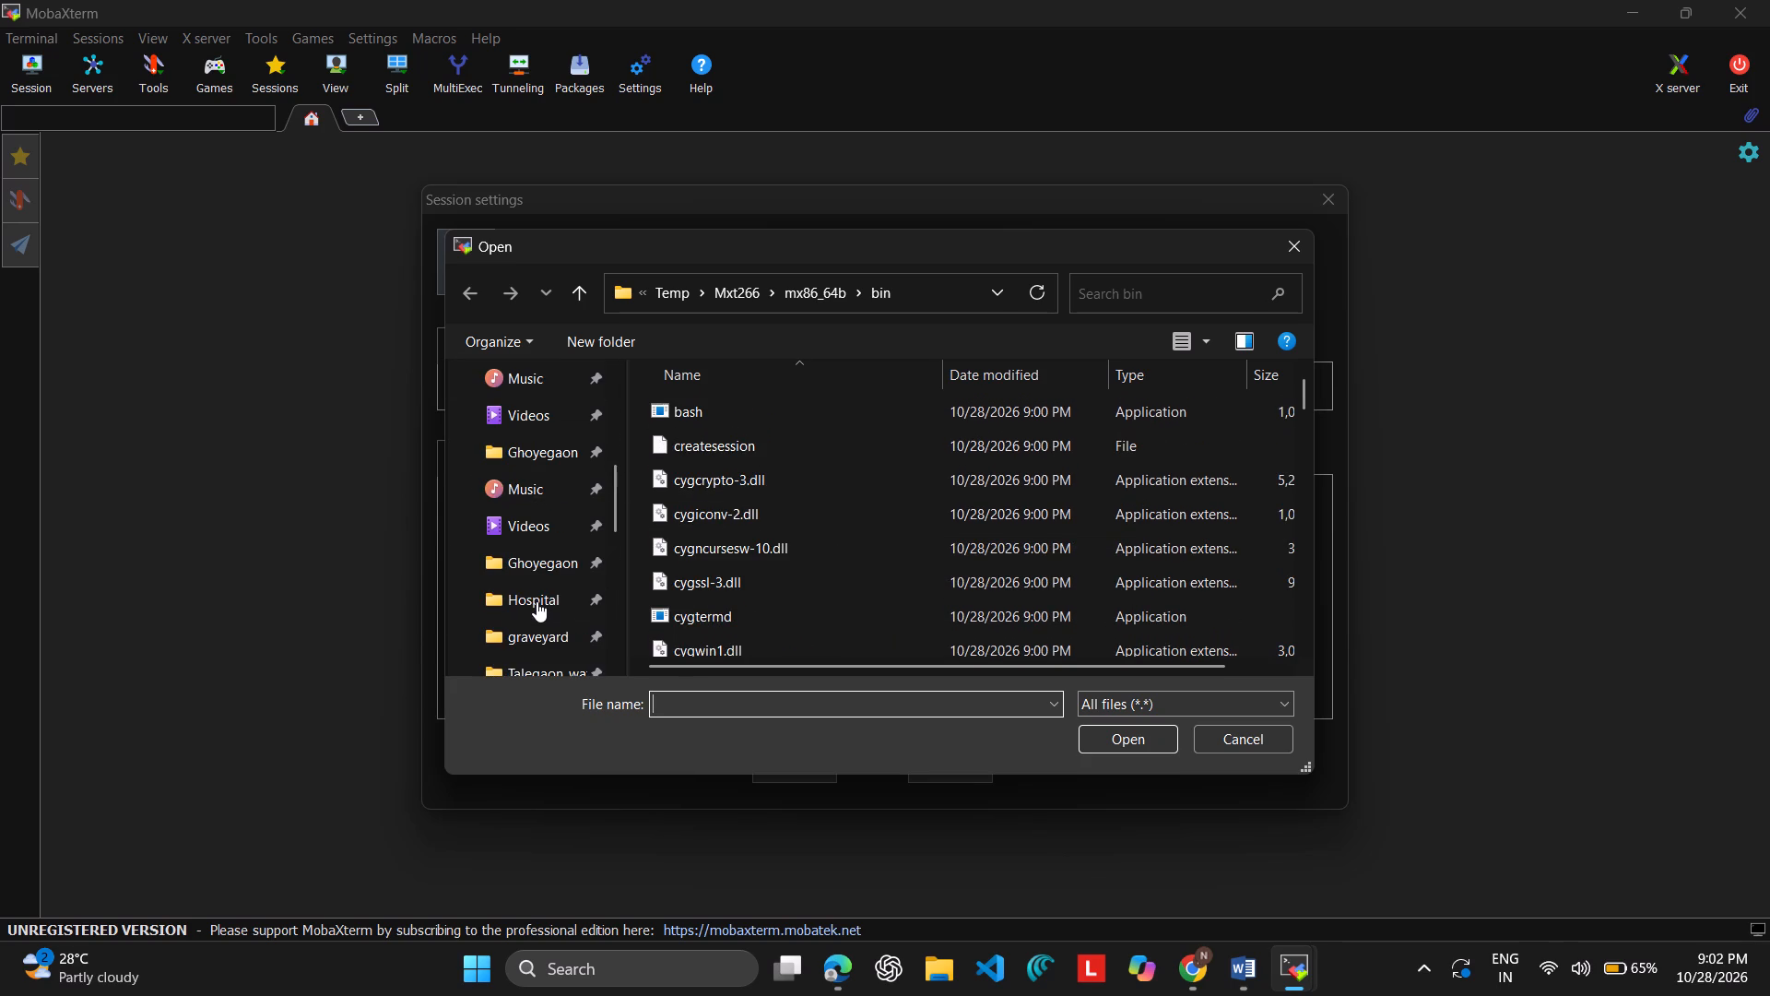
{"action": "left_click", "coordinate": [505, 378]}
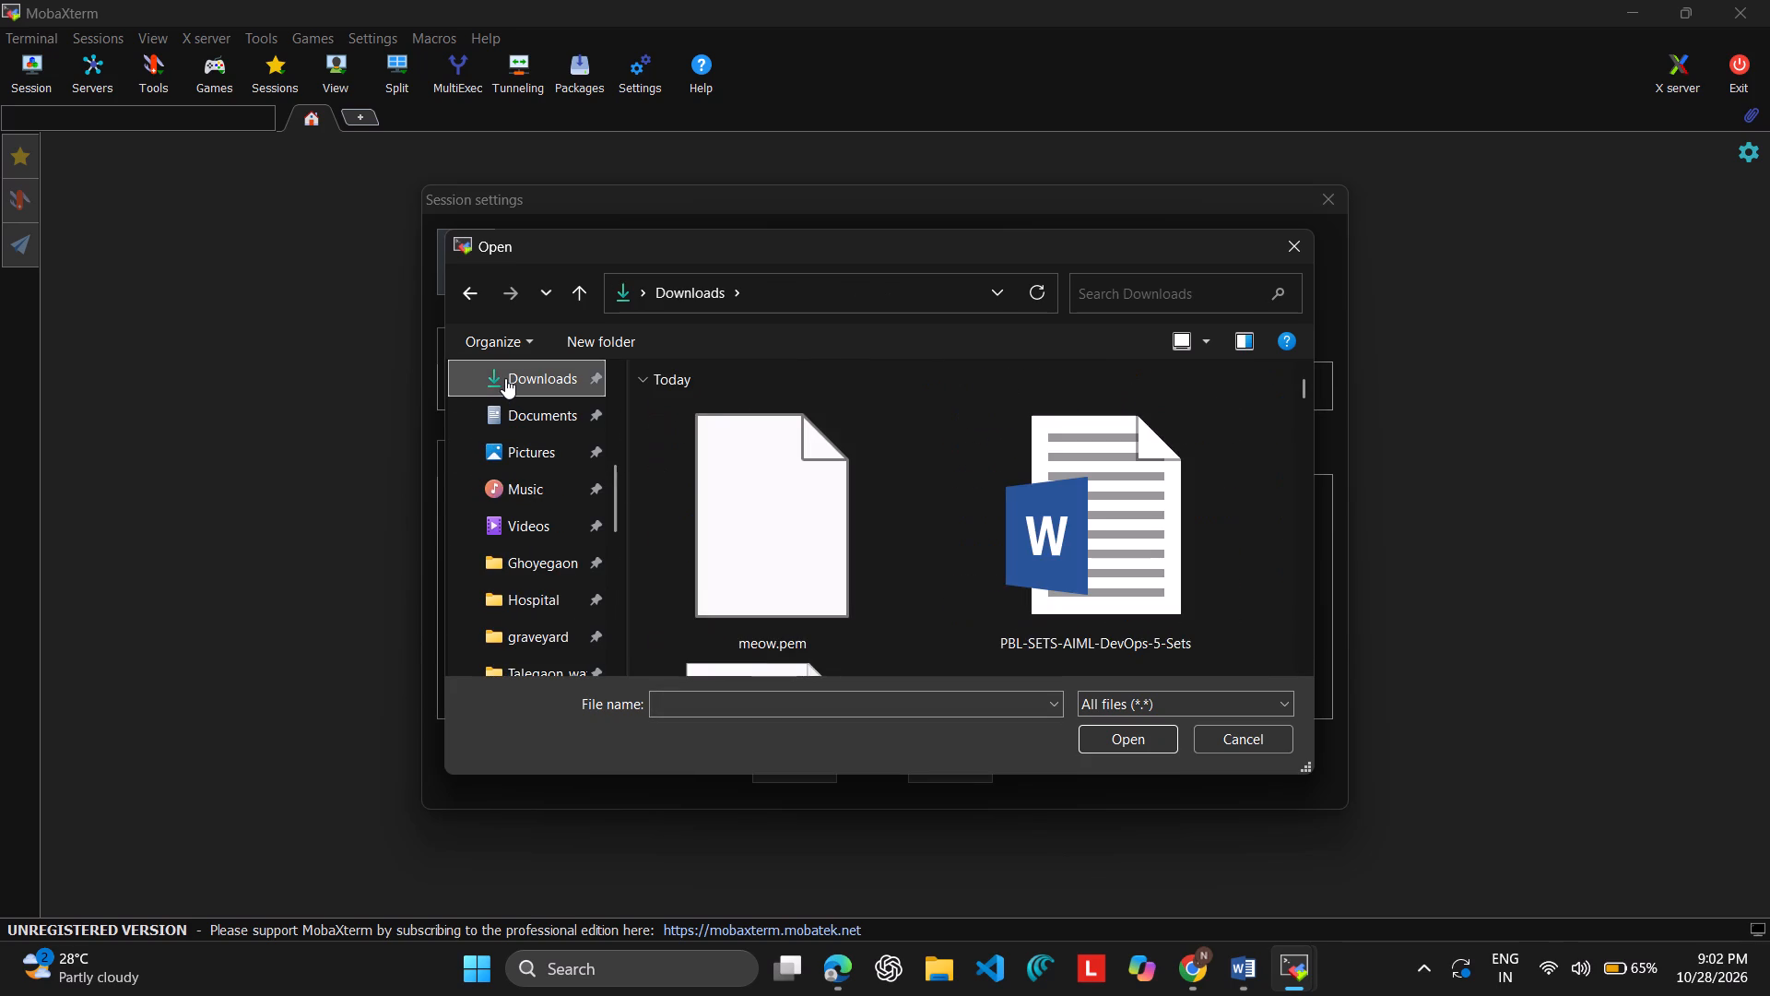
{"action": "double_click", "coordinate": [726, 574]}
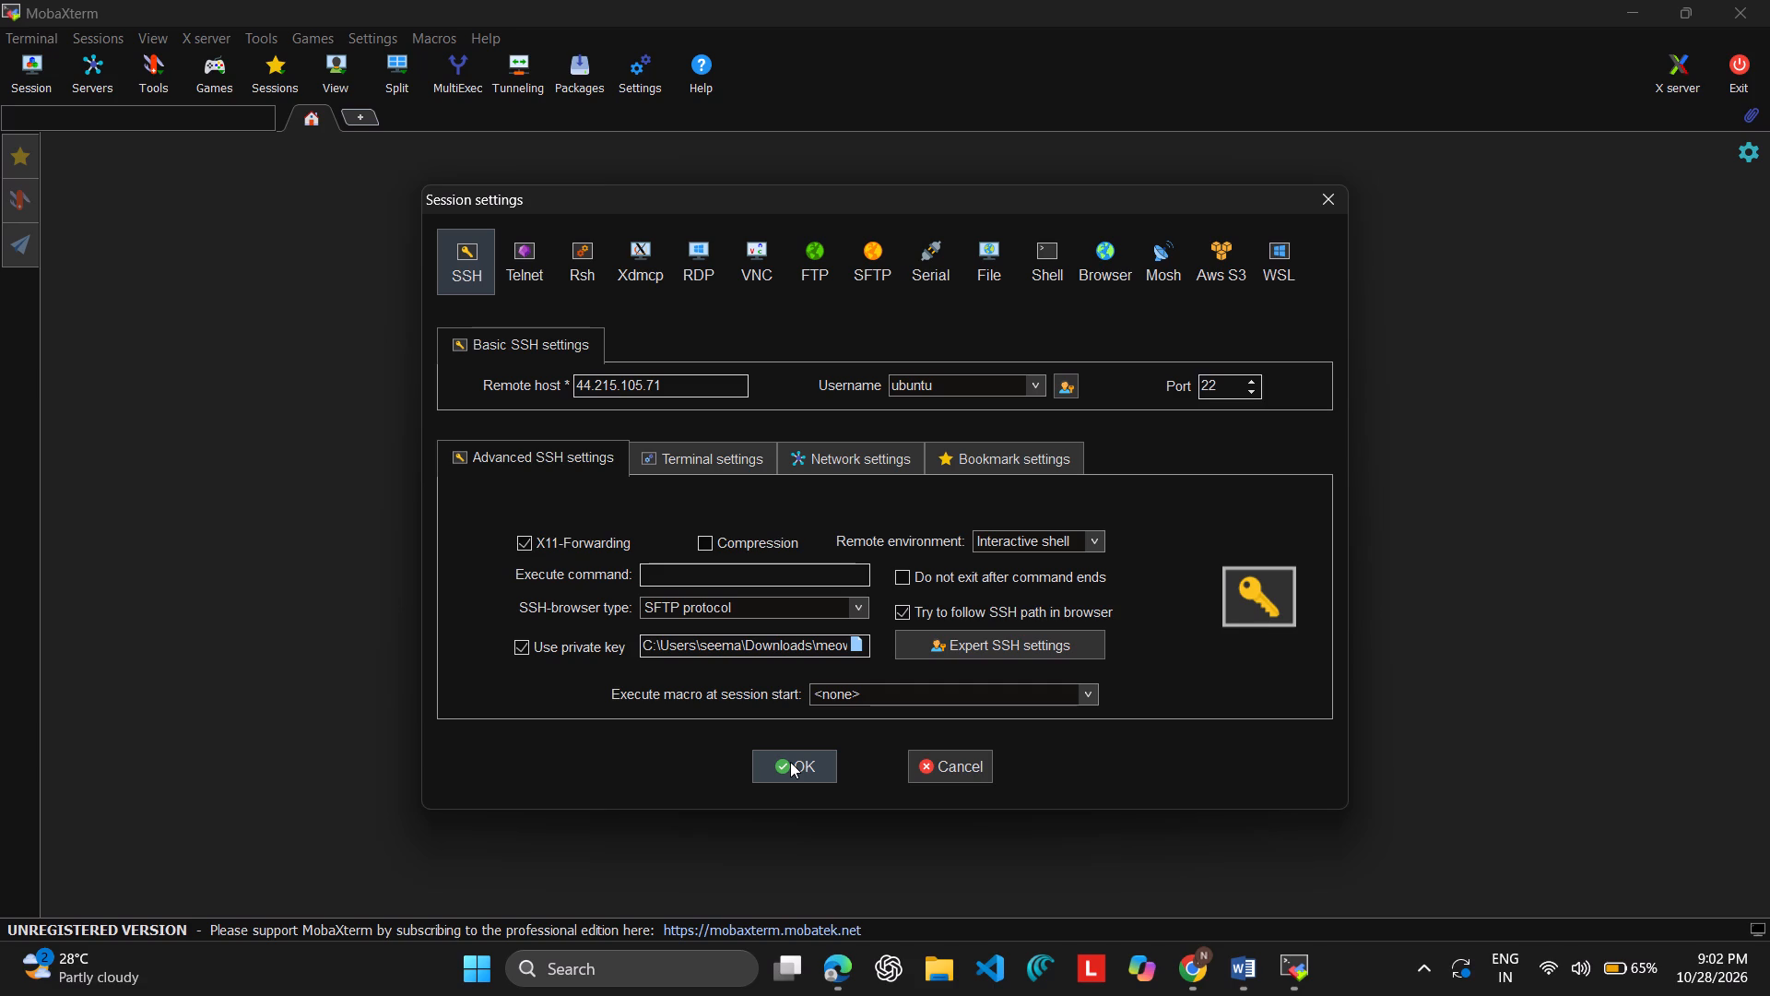
Open the configured SSH session and accept the server's identity to carry on connecting.
{"action": "left_click", "coordinate": [790, 762]}
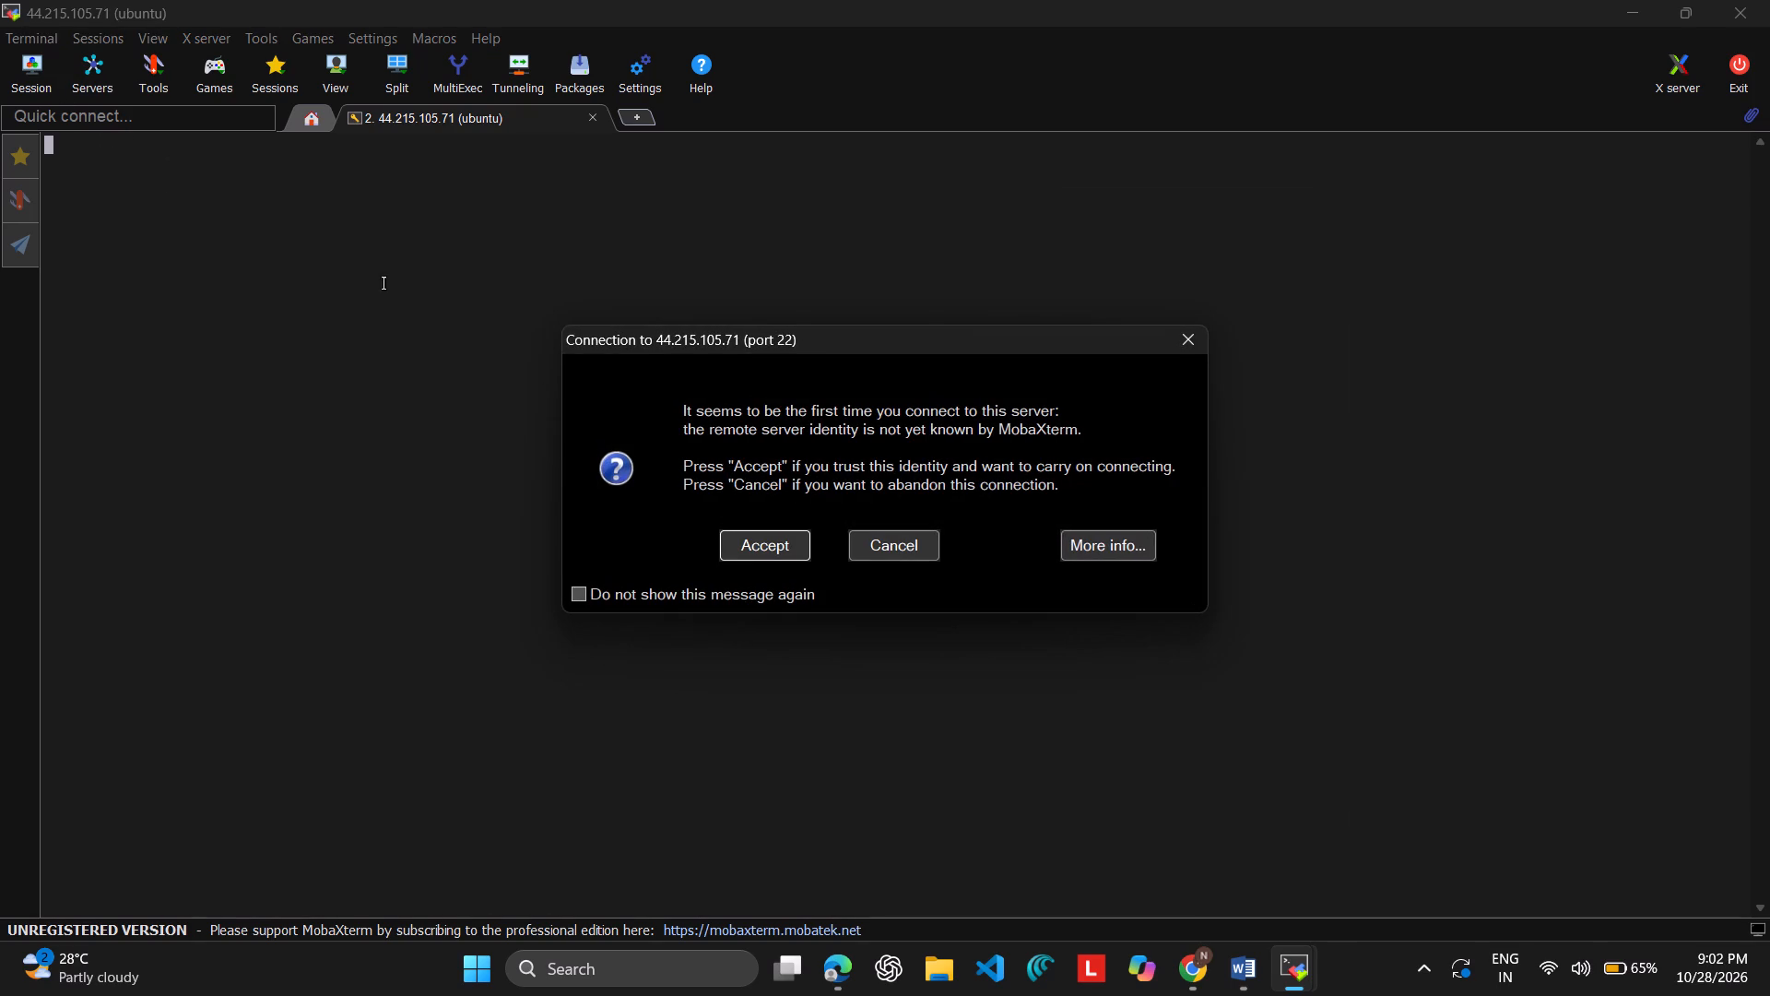
{"action": "left_click", "coordinate": [780, 546]}
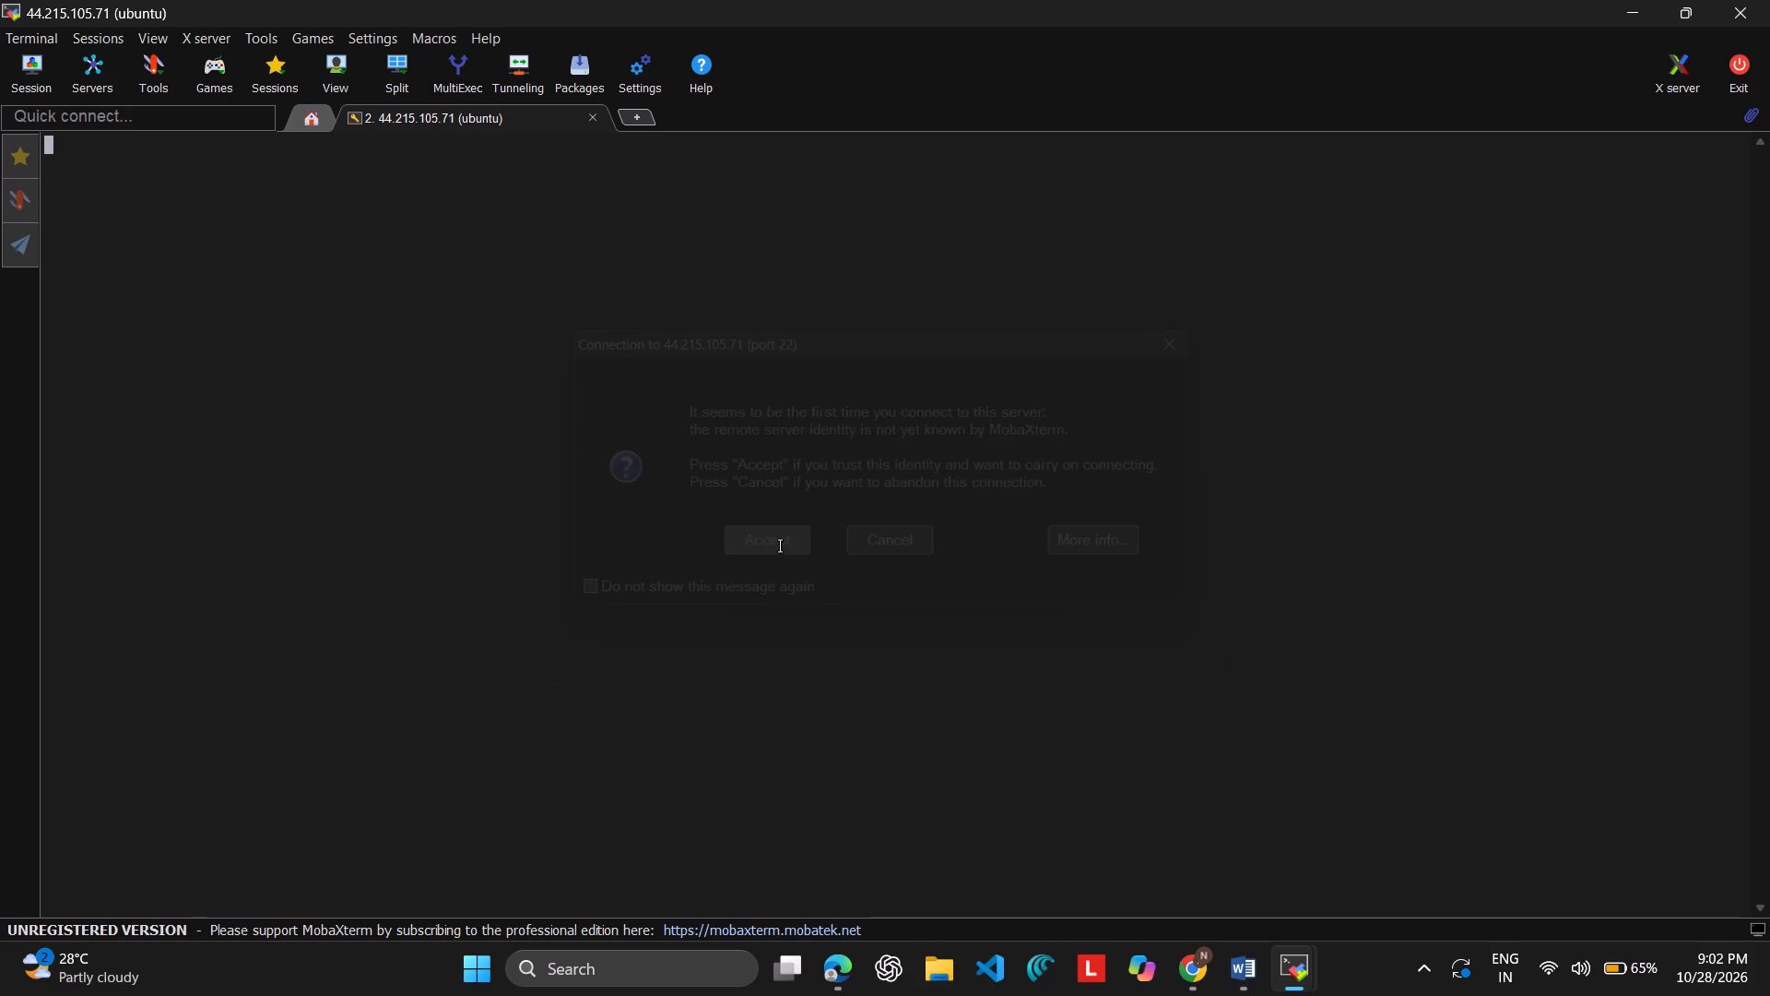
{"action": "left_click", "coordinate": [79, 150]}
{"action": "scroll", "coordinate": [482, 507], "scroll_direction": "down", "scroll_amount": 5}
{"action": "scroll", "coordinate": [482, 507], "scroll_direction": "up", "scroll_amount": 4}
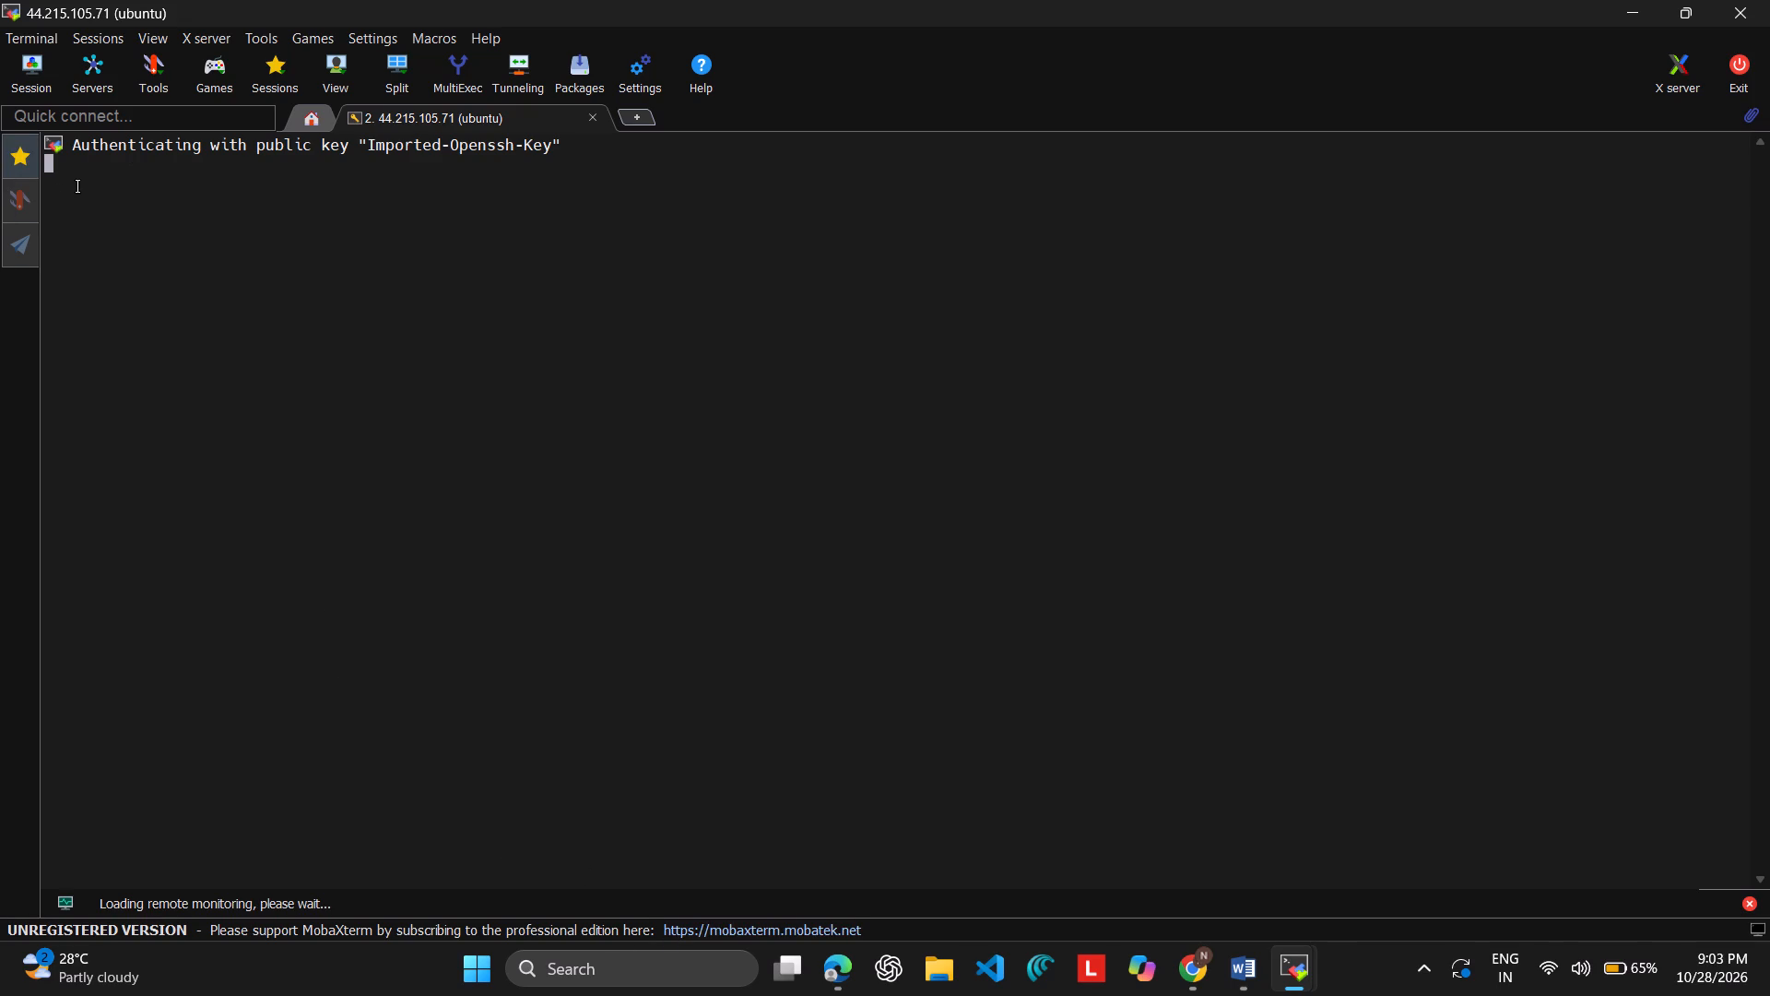
Read through the SSH session summary and Ubuntu welcome message in the terminal down to the shell prompt.
{"action": "scroll", "coordinate": [313, 578], "scroll_direction": "down", "scroll_amount": 4}
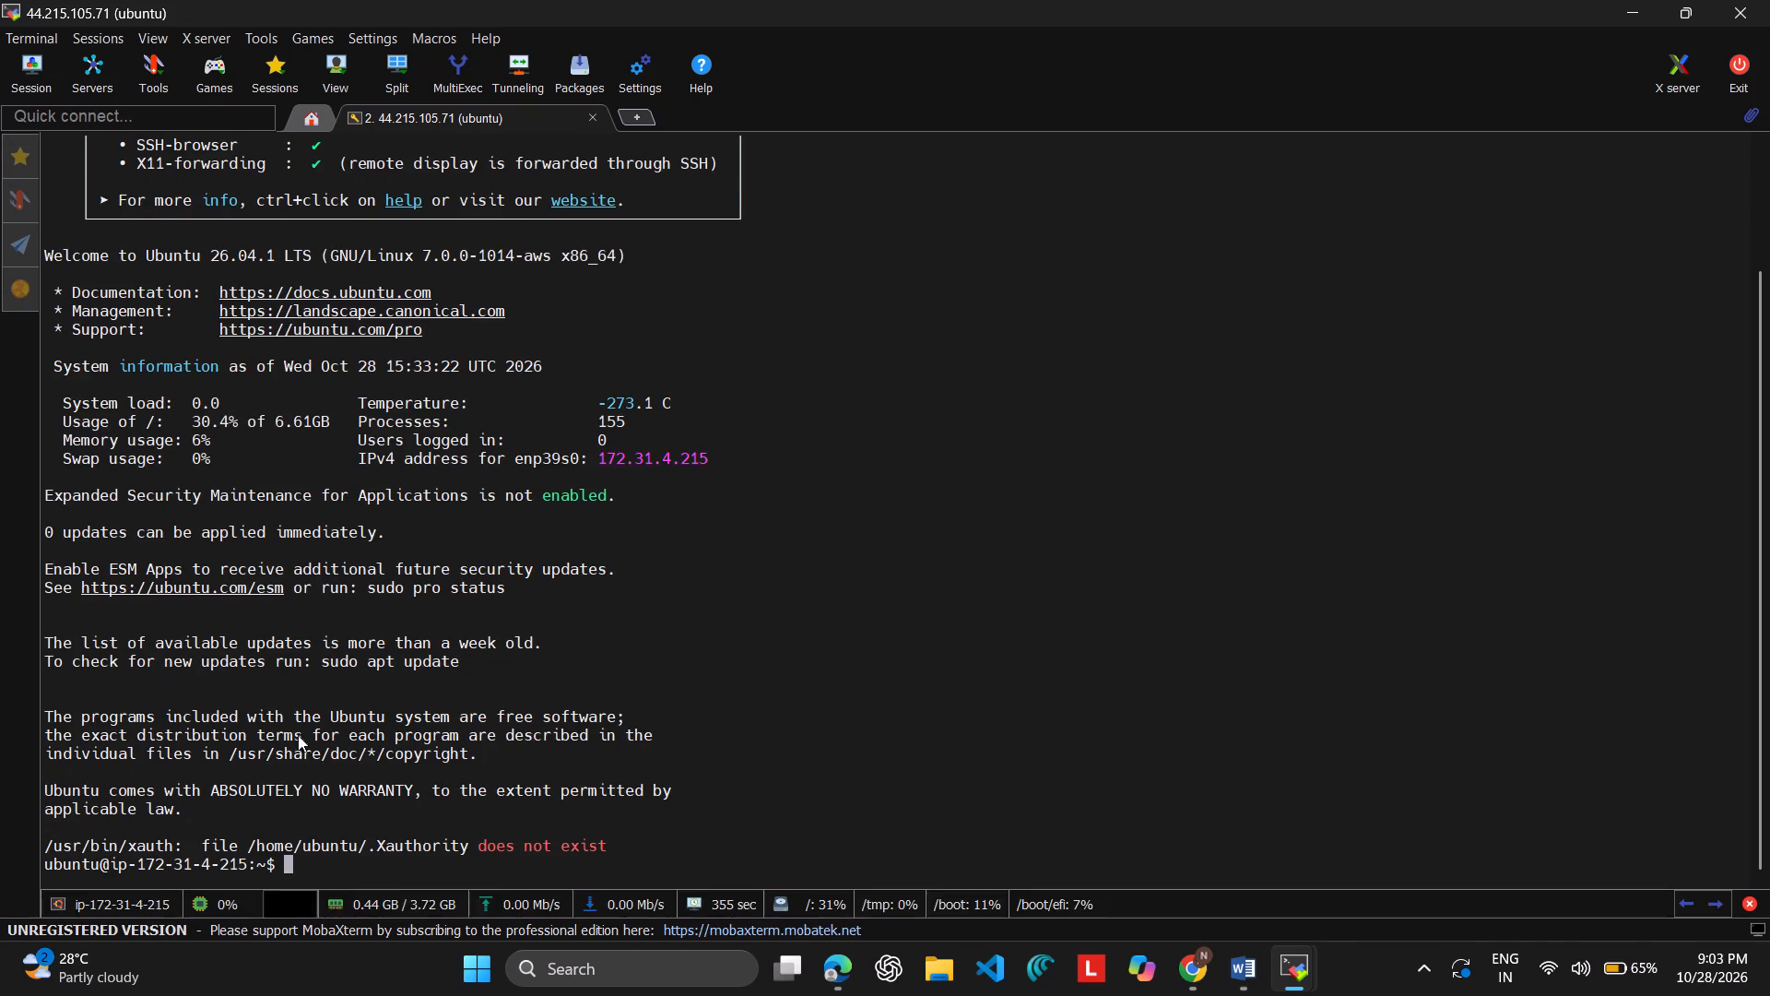
{"action": "scroll", "coordinate": [361, 799], "scroll_direction": "down", "scroll_amount": 3}
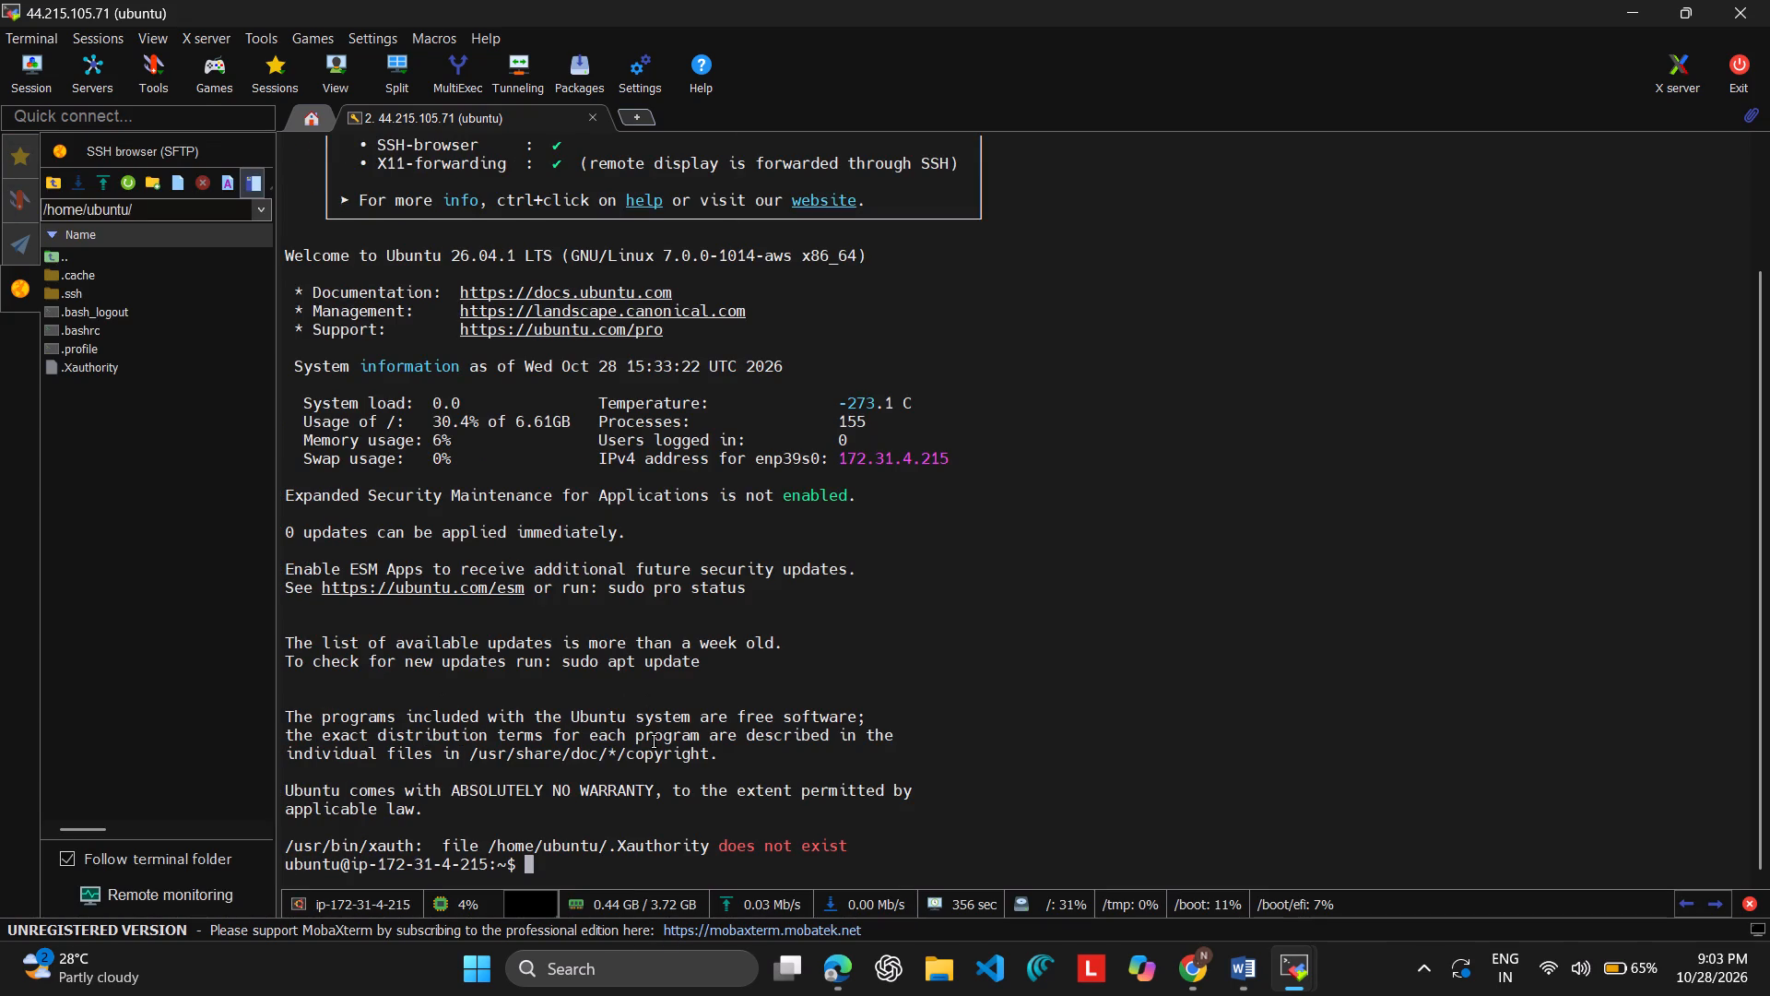
{"action": "scroll", "coordinate": [654, 741], "scroll_direction": "down", "scroll_amount": 4}
{"action": "scroll", "coordinate": [813, 494], "scroll_direction": "up", "scroll_amount": 3}
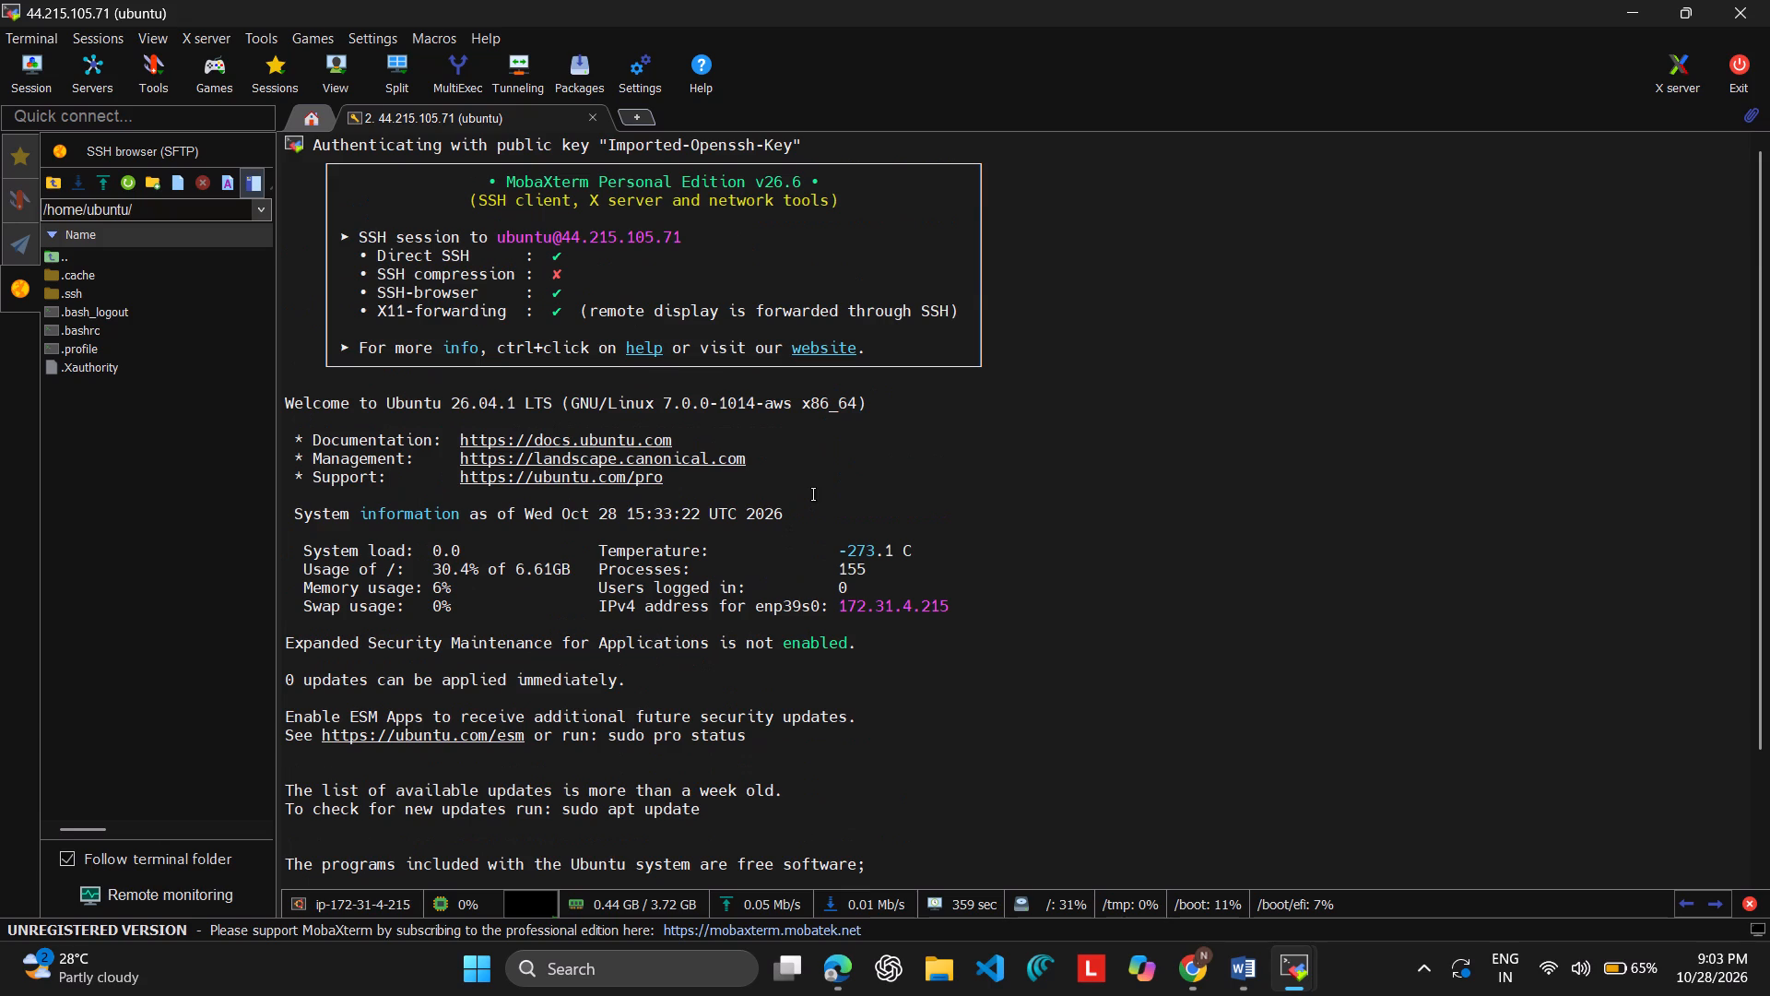
{"action": "scroll", "coordinate": [813, 494], "scroll_direction": "down", "scroll_amount": 9}
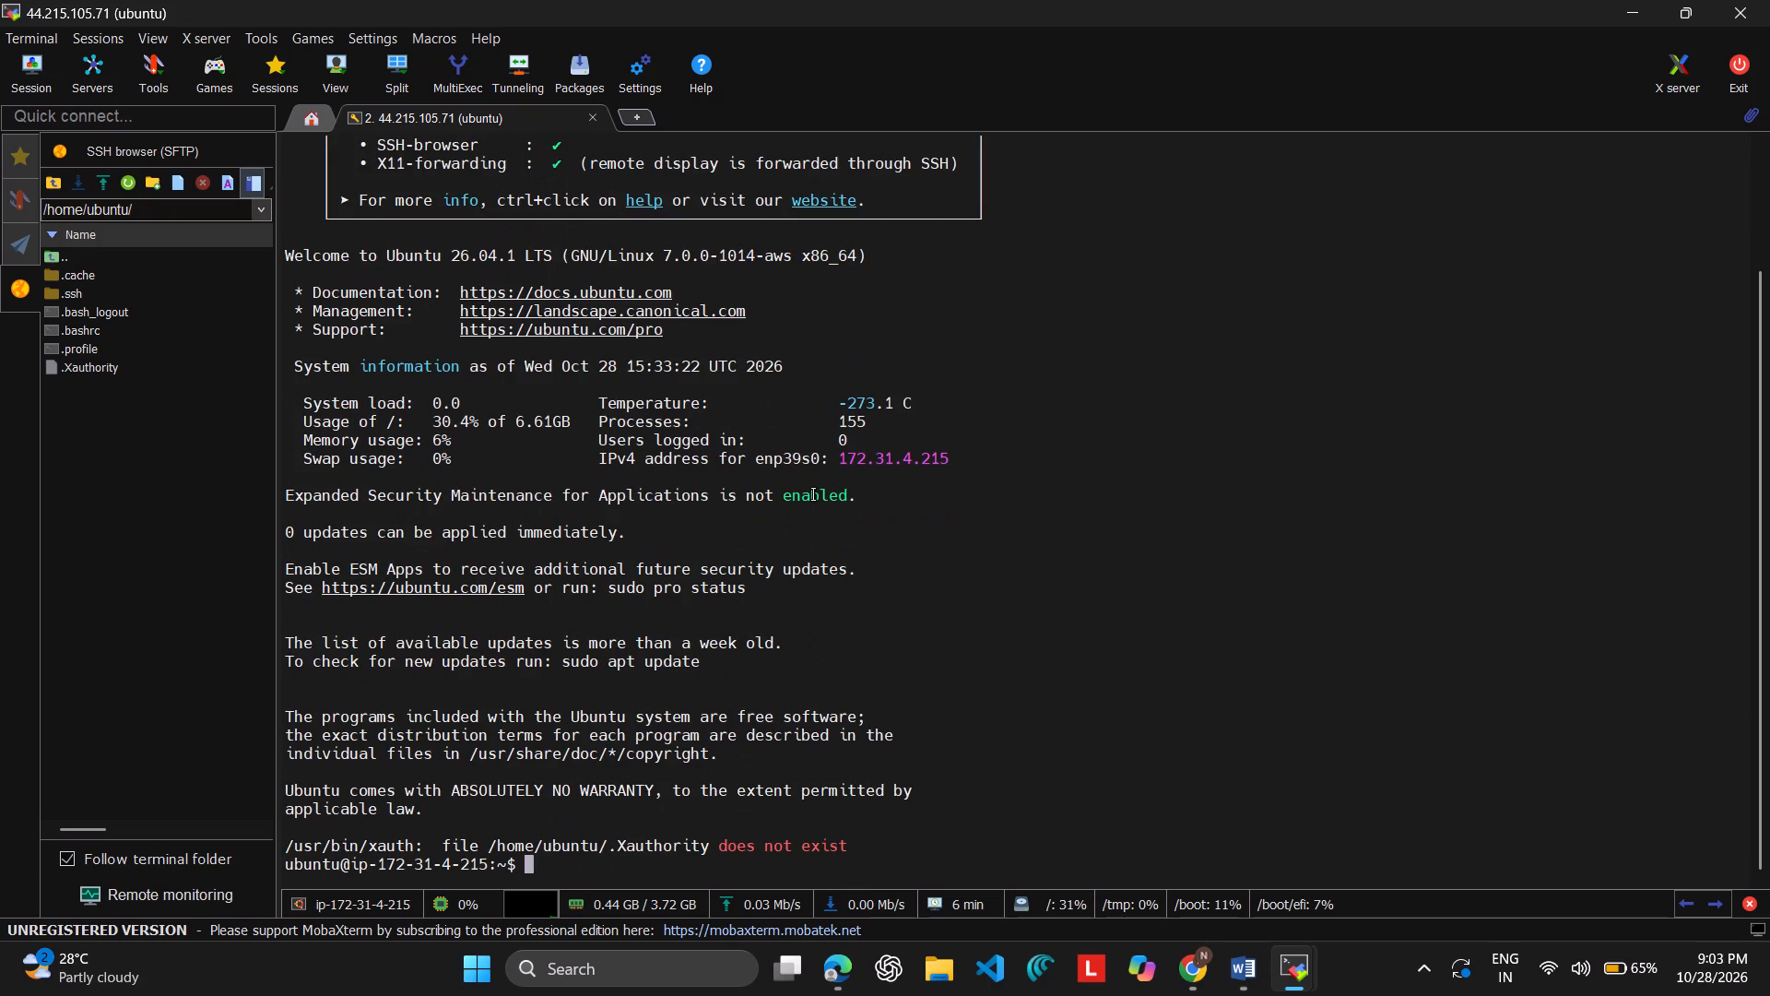
{"action": "scroll", "coordinate": [600, 654], "scroll_direction": "up", "scroll_amount": 1}
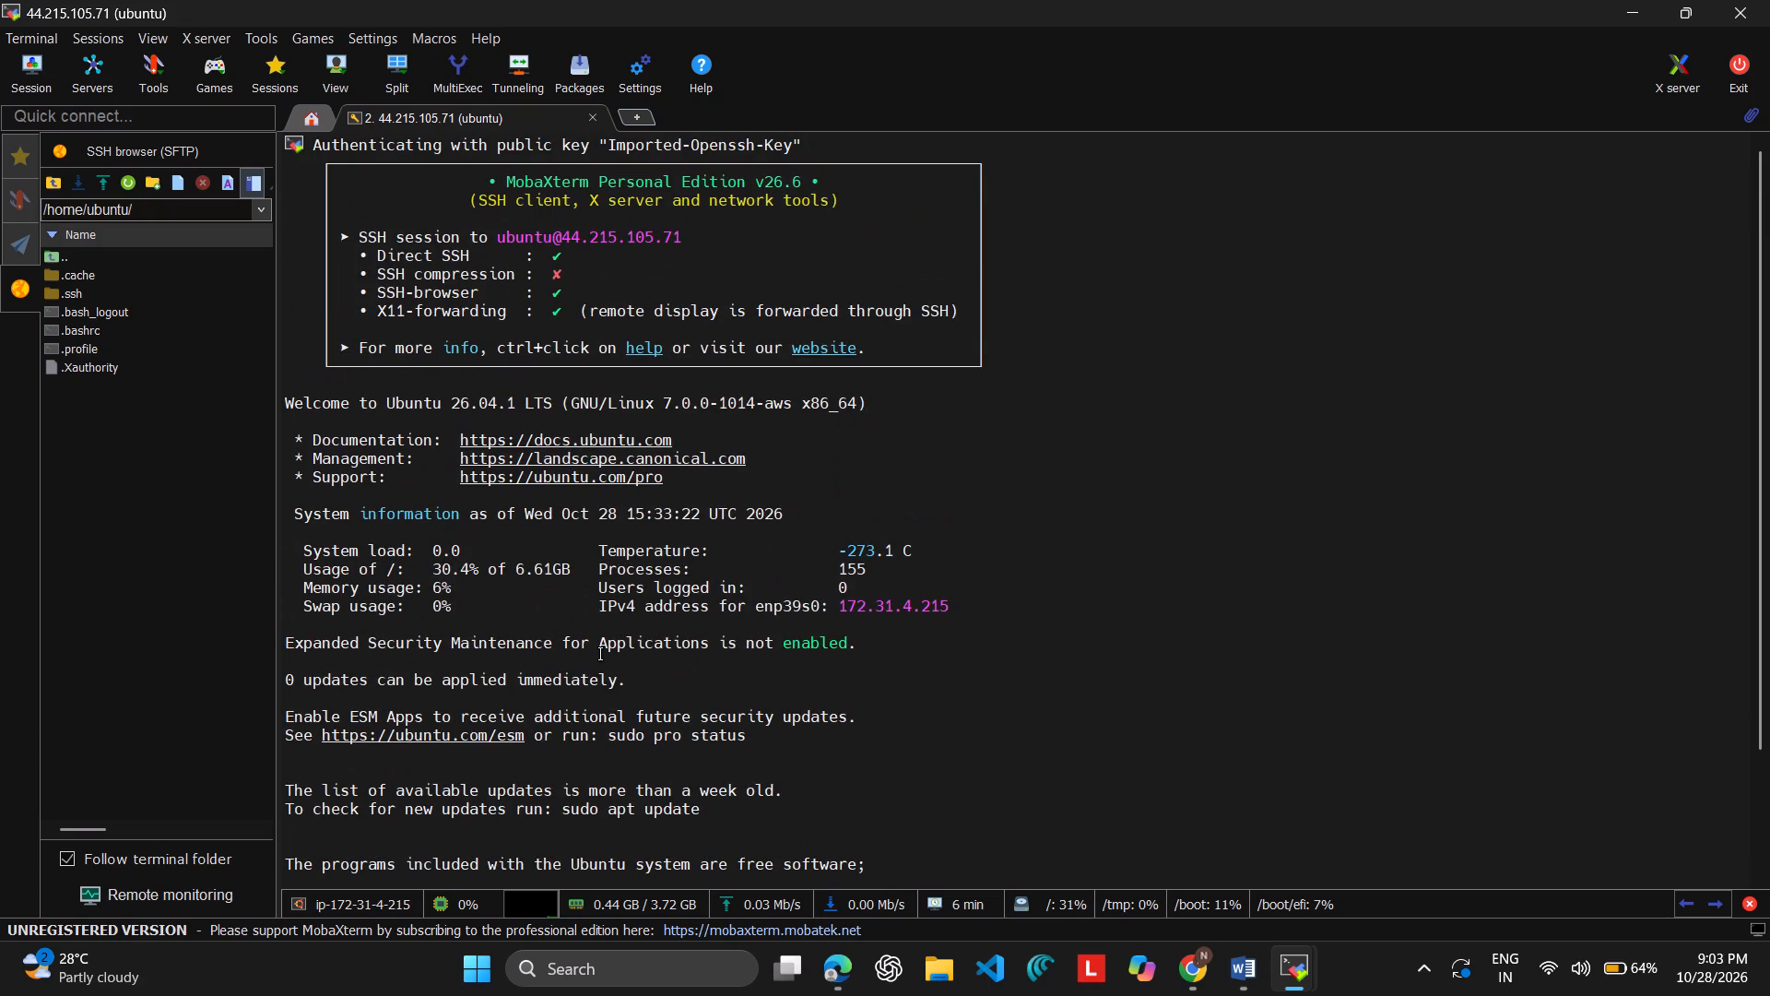
{"action": "scroll", "coordinate": [600, 654], "scroll_direction": "up", "scroll_amount": 5}
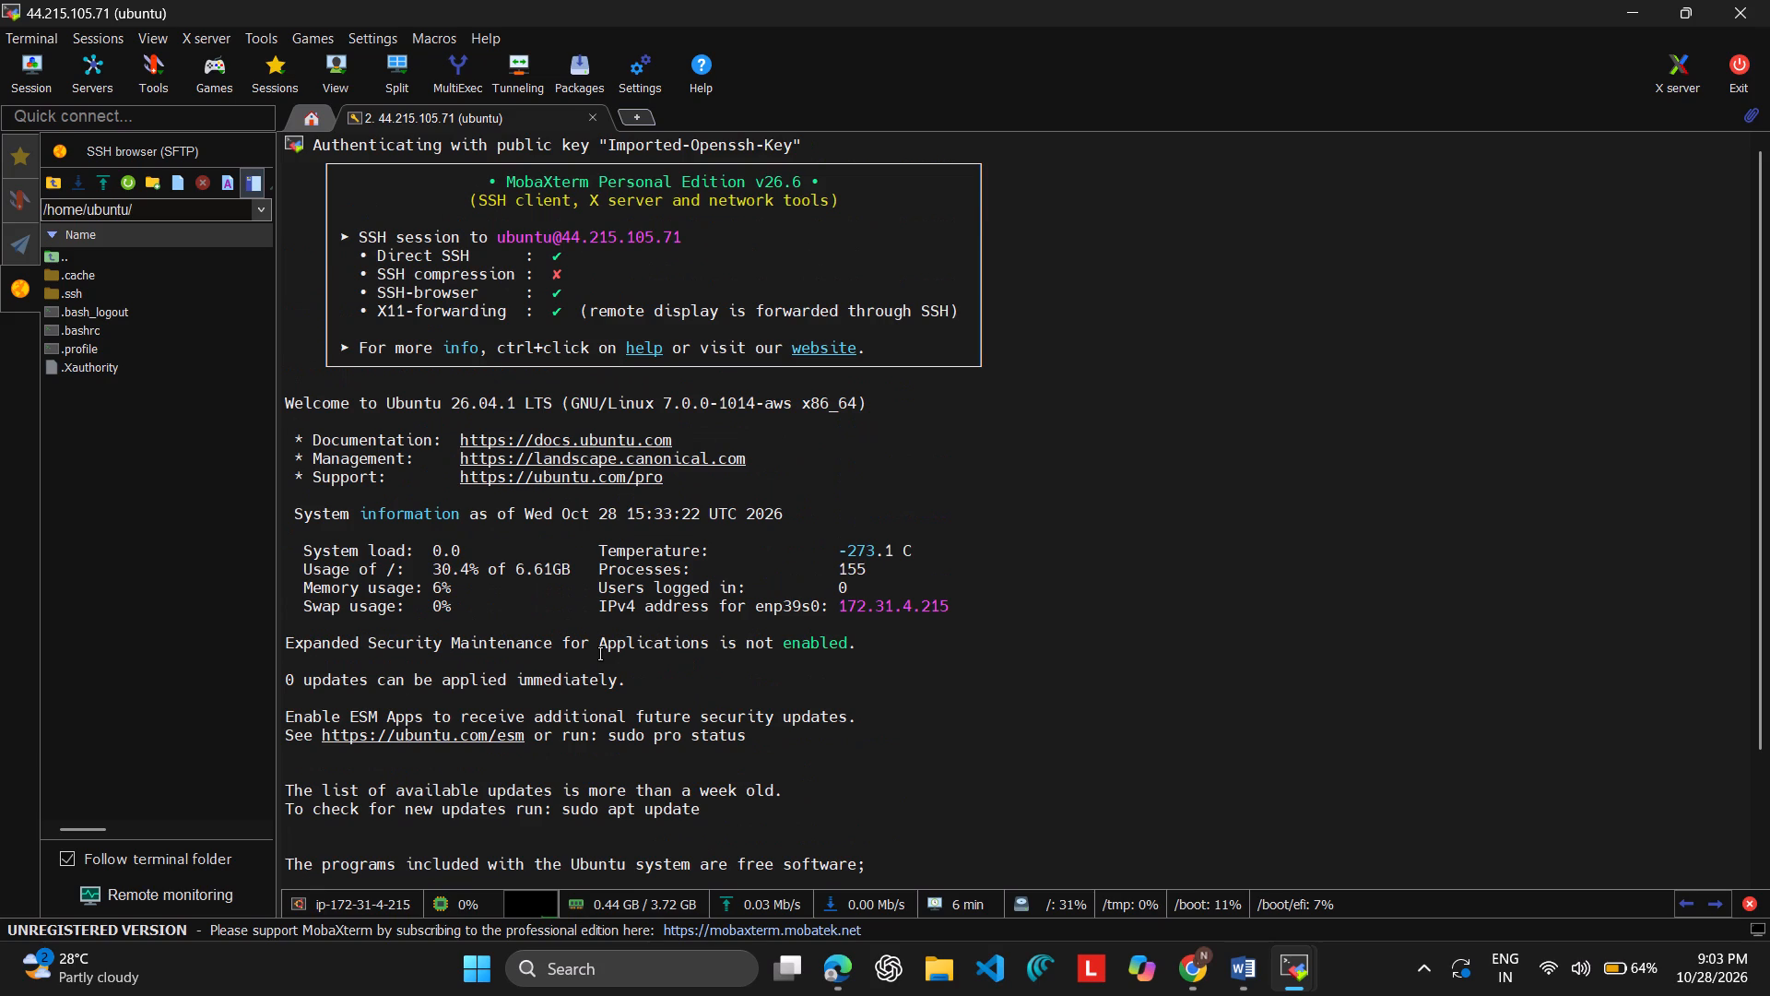
{"action": "scroll", "coordinate": [600, 654], "scroll_direction": "down", "scroll_amount": 3}
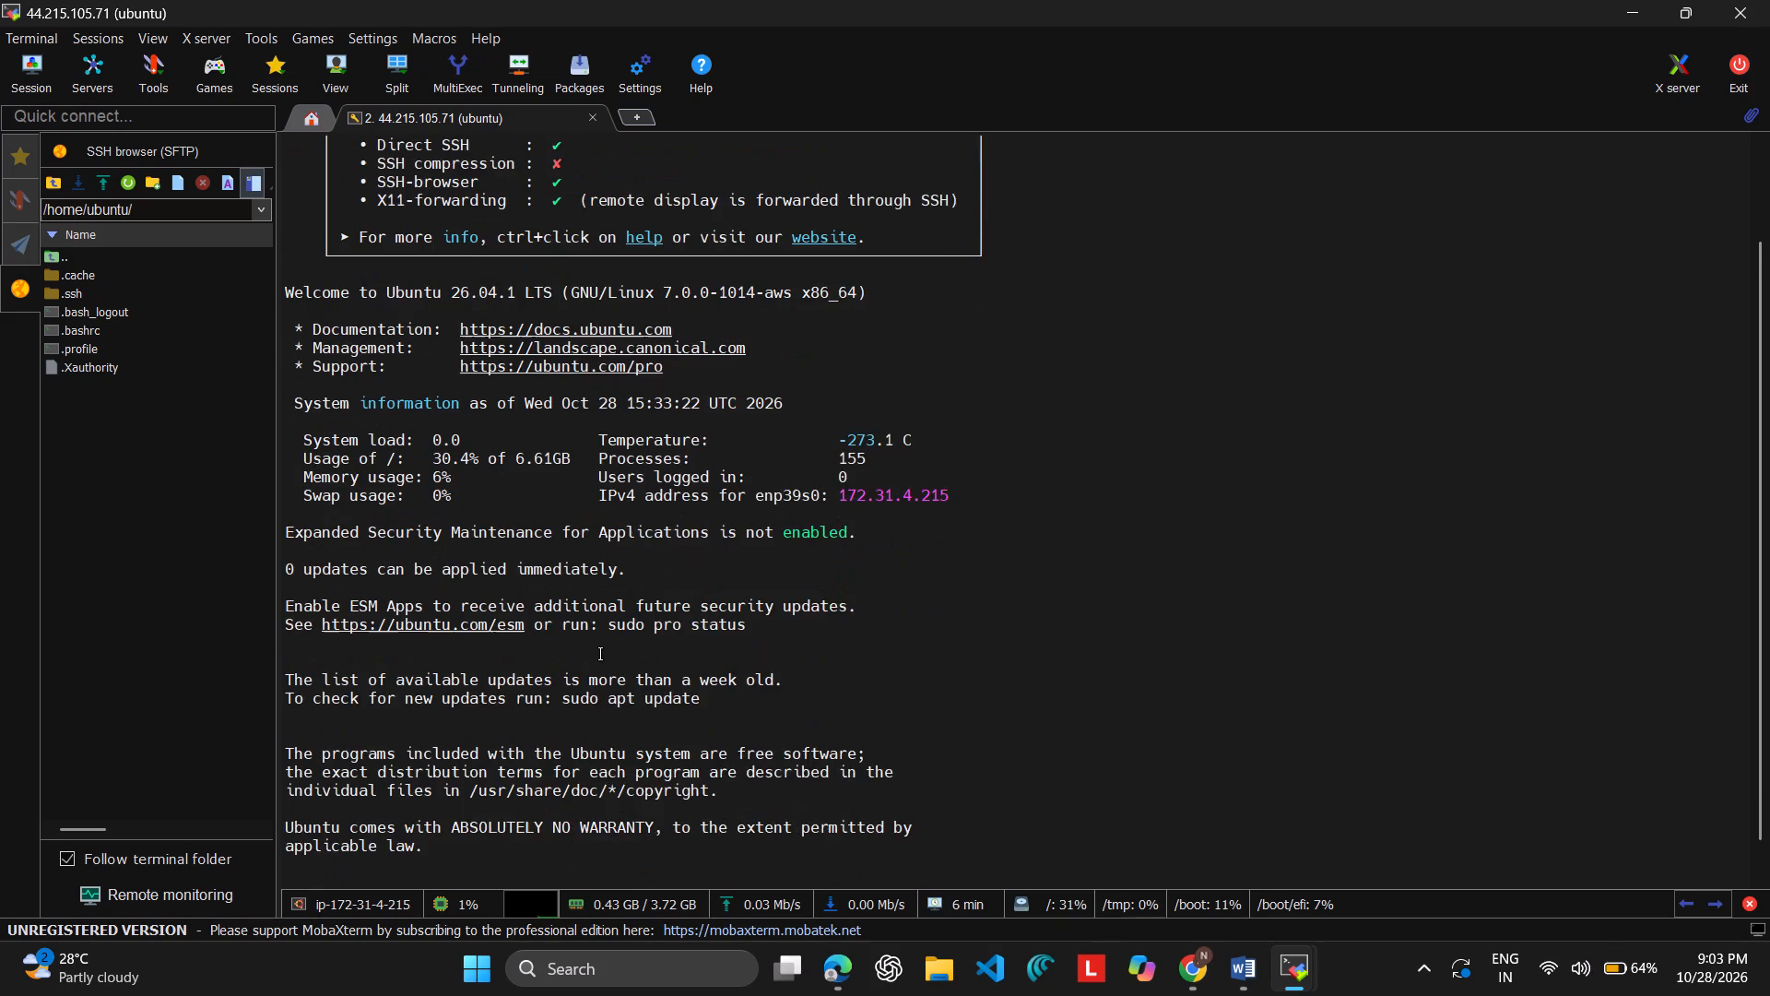
{"action": "scroll", "coordinate": [600, 654], "scroll_direction": "down", "scroll_amount": 8}
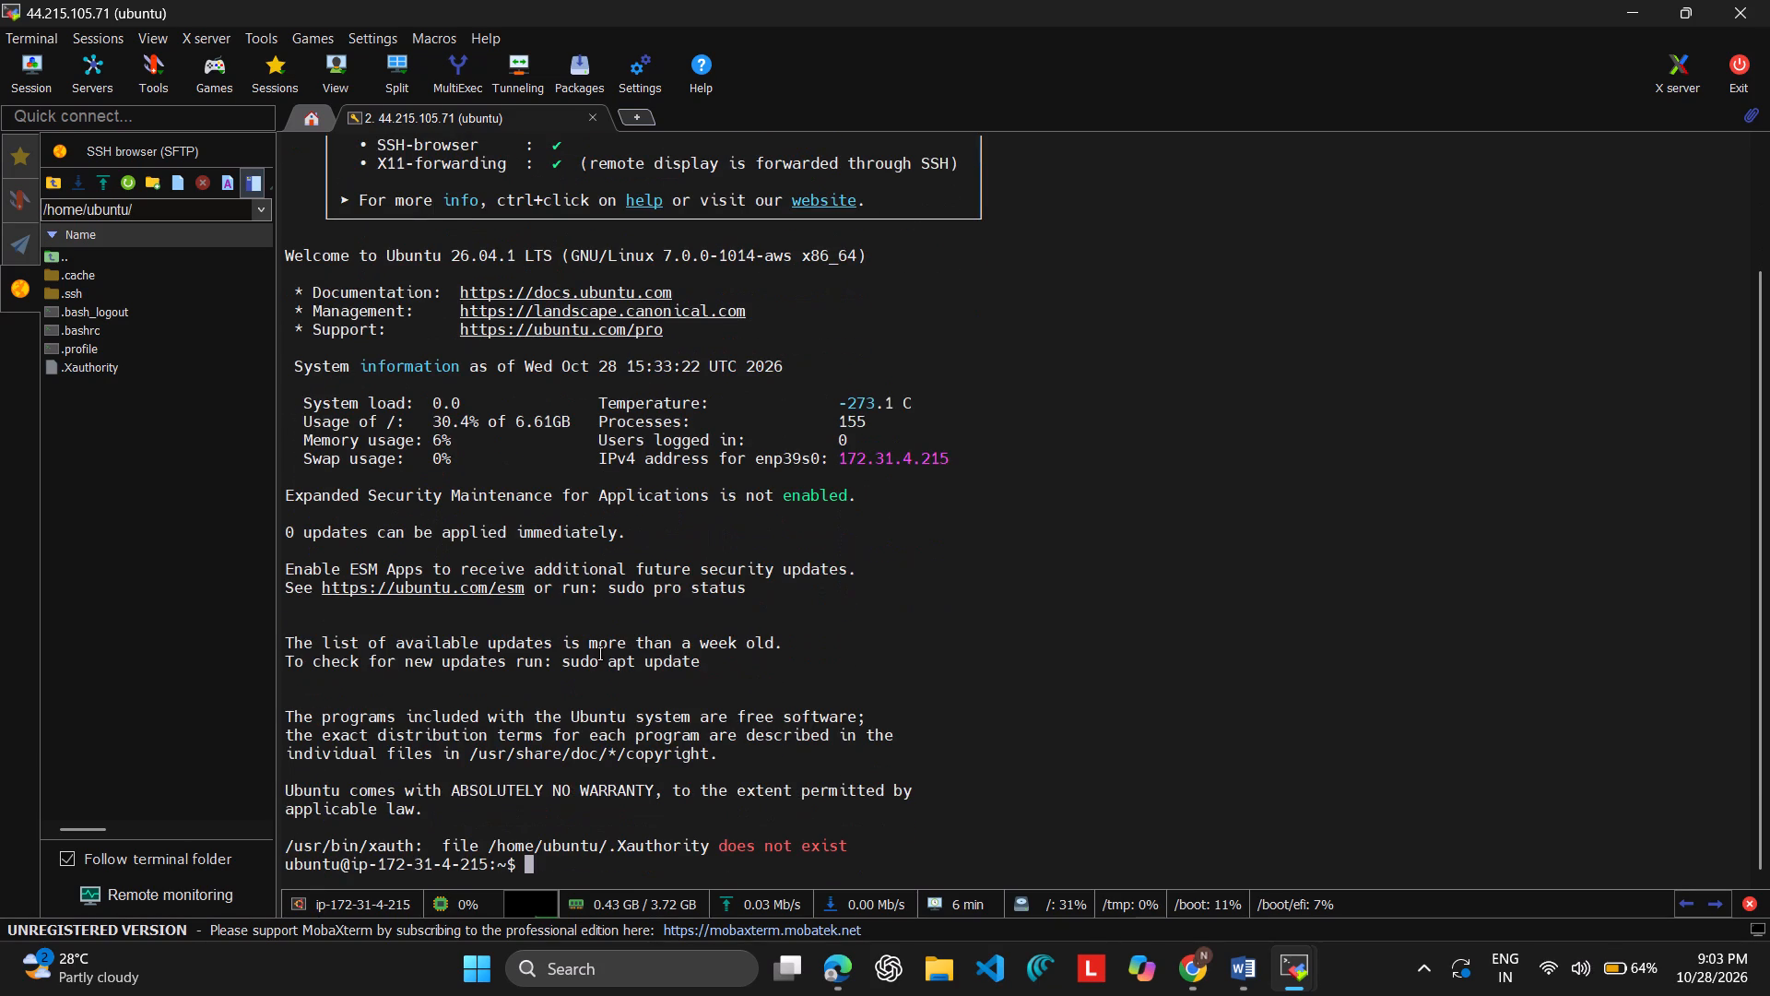
{"action": "scroll", "coordinate": [600, 654], "scroll_direction": "down", "scroll_amount": 2}
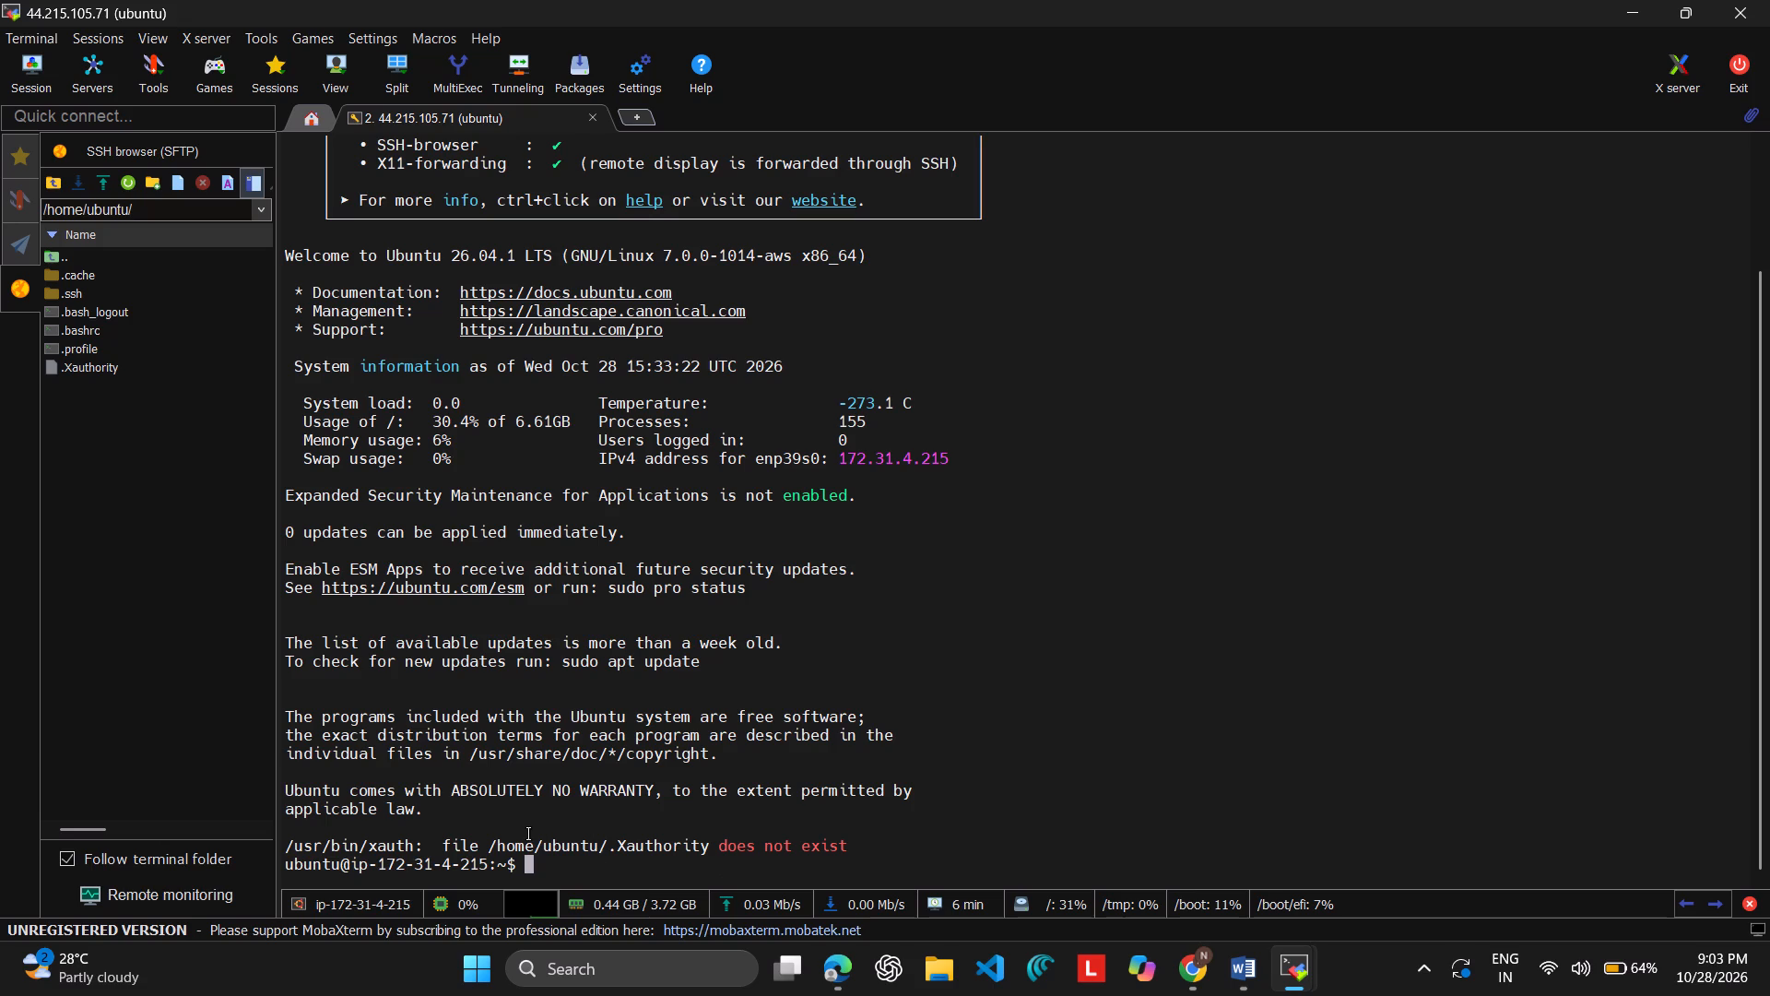
{"action": "scroll", "coordinate": [538, 936], "scroll_direction": "up", "scroll_amount": 2}
Capture a screenshot of nearly the whole screen showing the connected Ubuntu SSH session.
{"action": "key", "text": "Print"}
{"action": "left_click_drag", "start_coordinate": [43, 0], "coordinate": [1769, 995]}
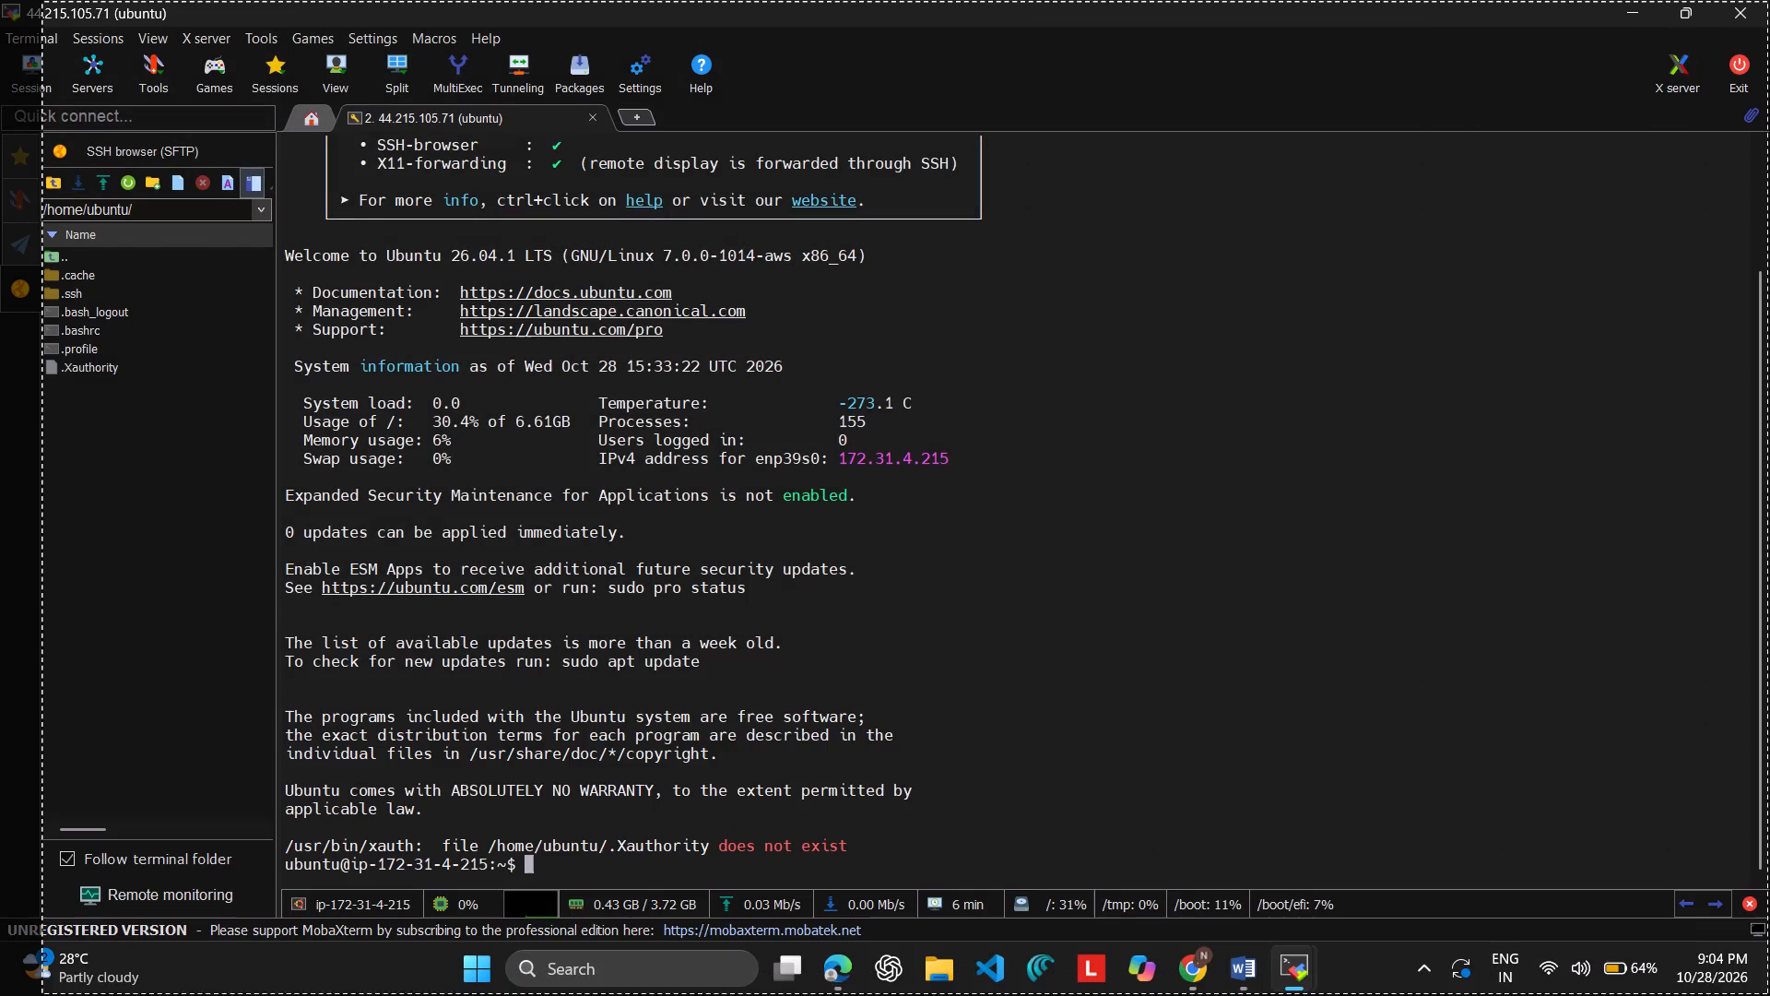
{"action": "left_click_drag", "start_coordinate": [1769, 995], "coordinate": [1718, 964]}
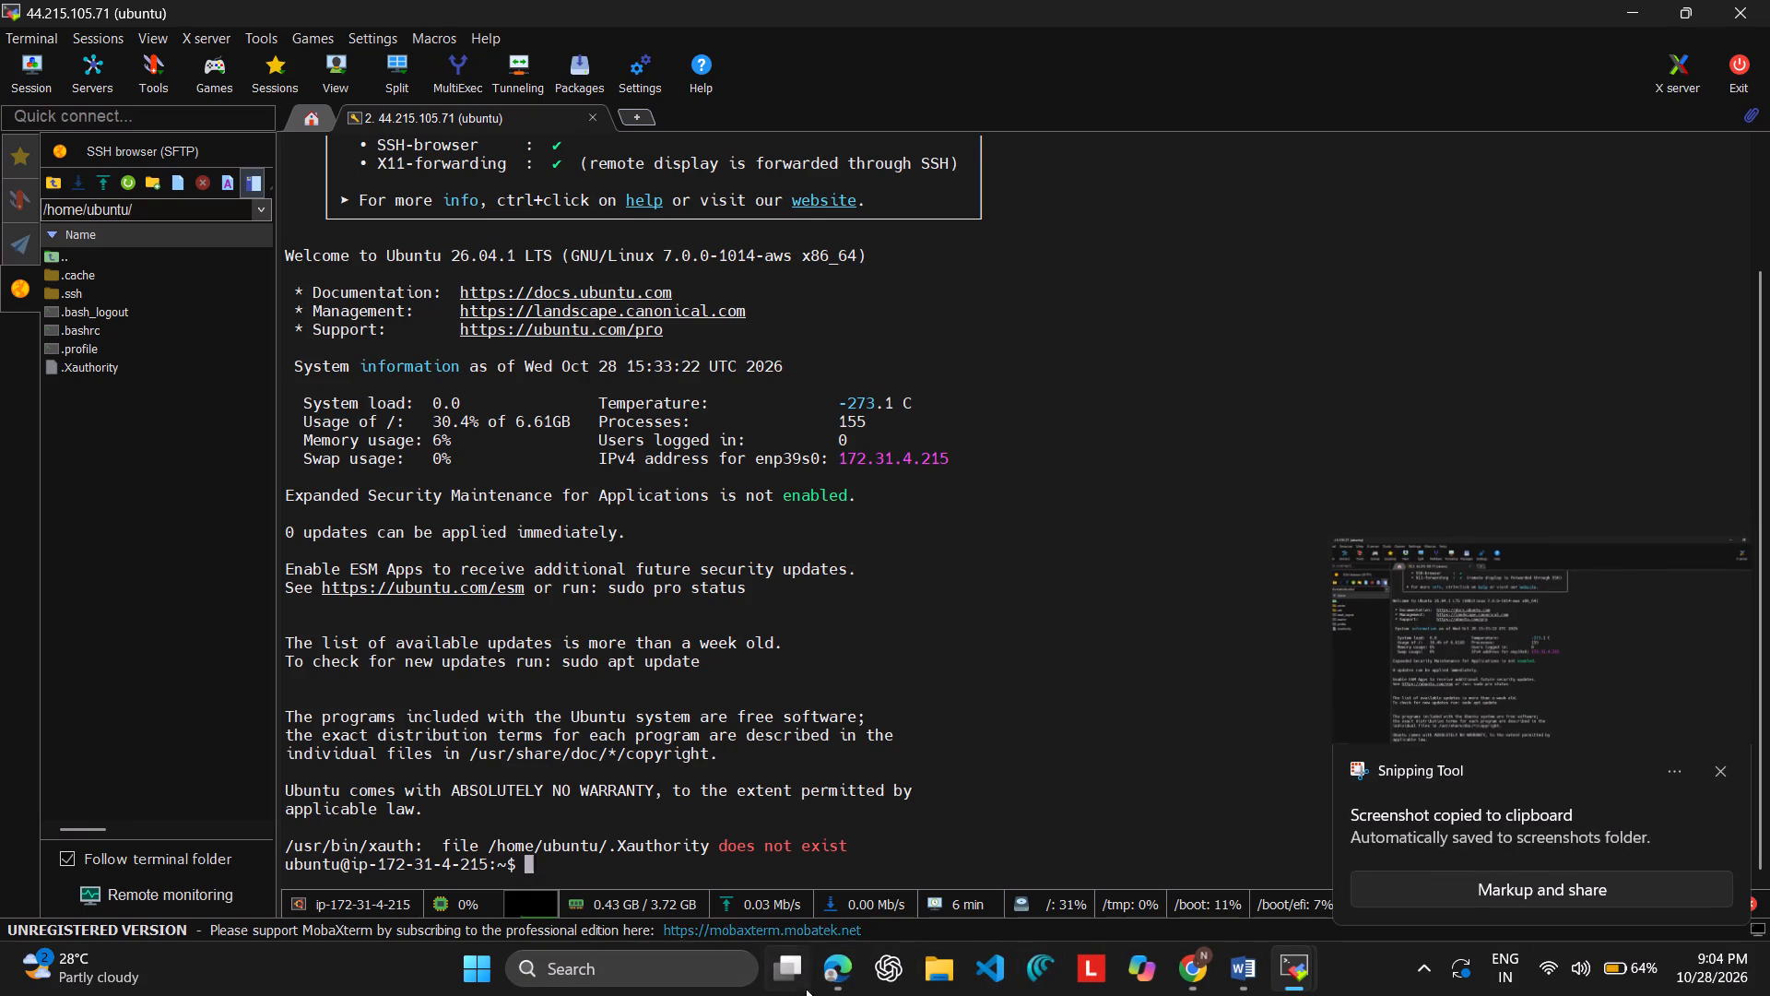
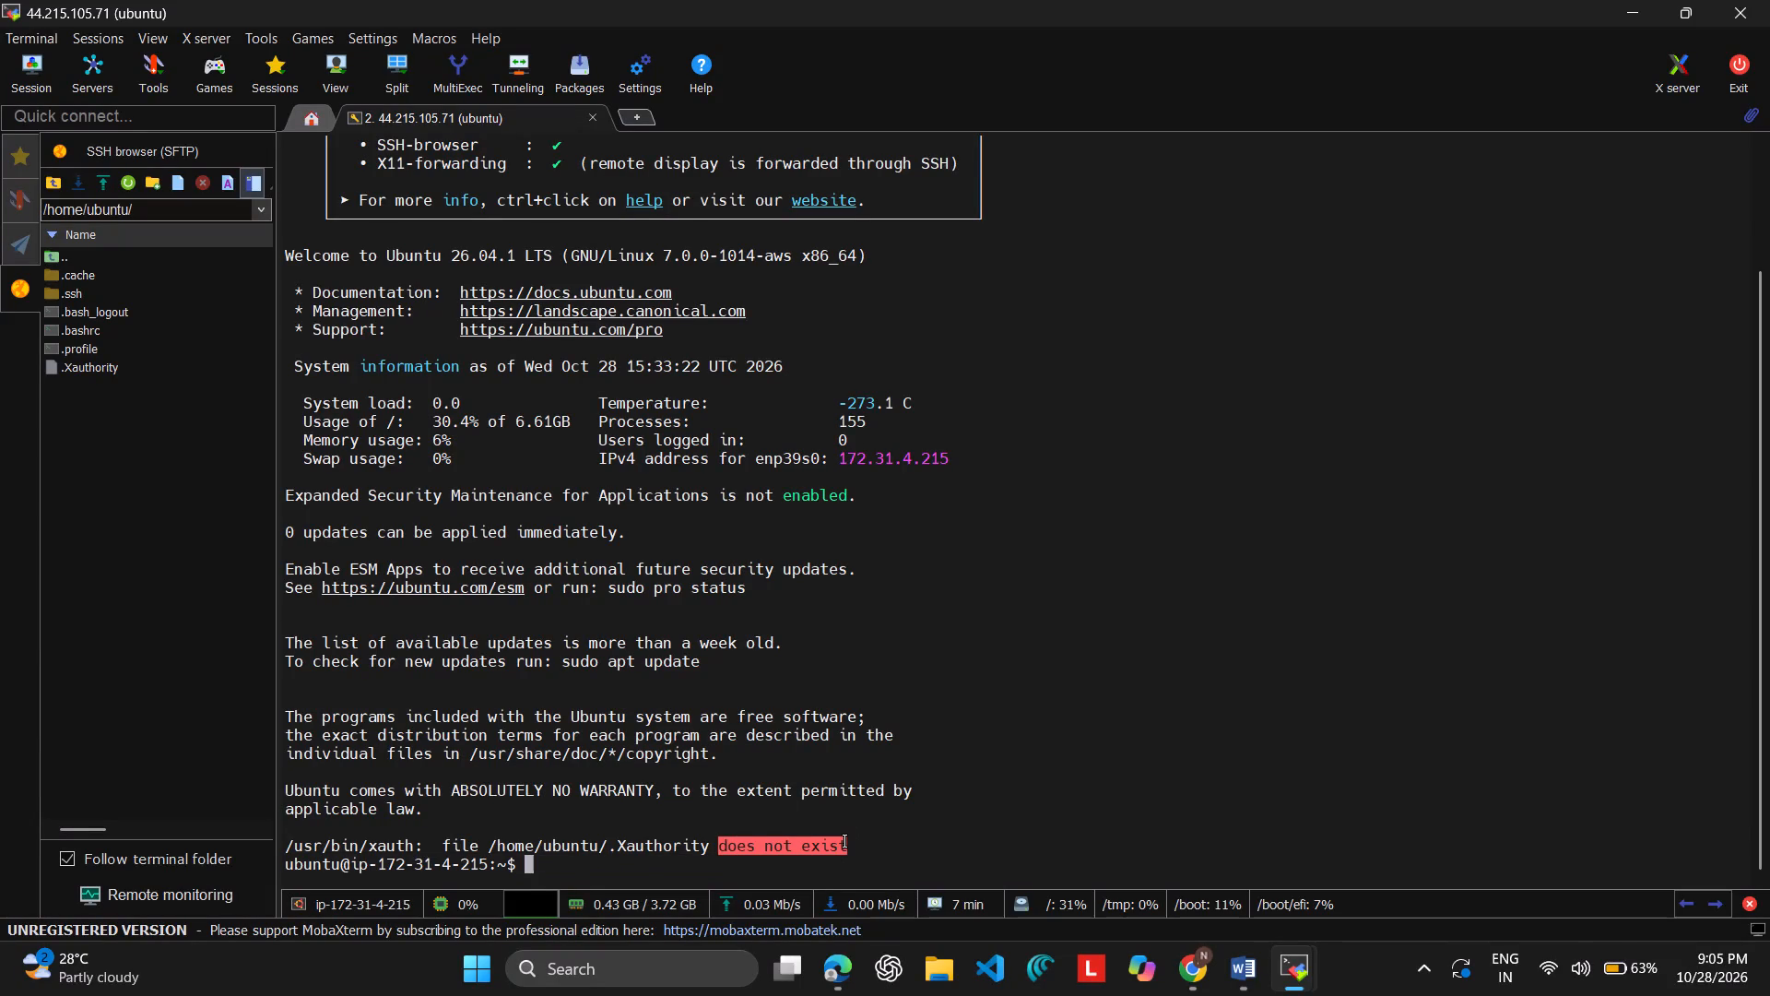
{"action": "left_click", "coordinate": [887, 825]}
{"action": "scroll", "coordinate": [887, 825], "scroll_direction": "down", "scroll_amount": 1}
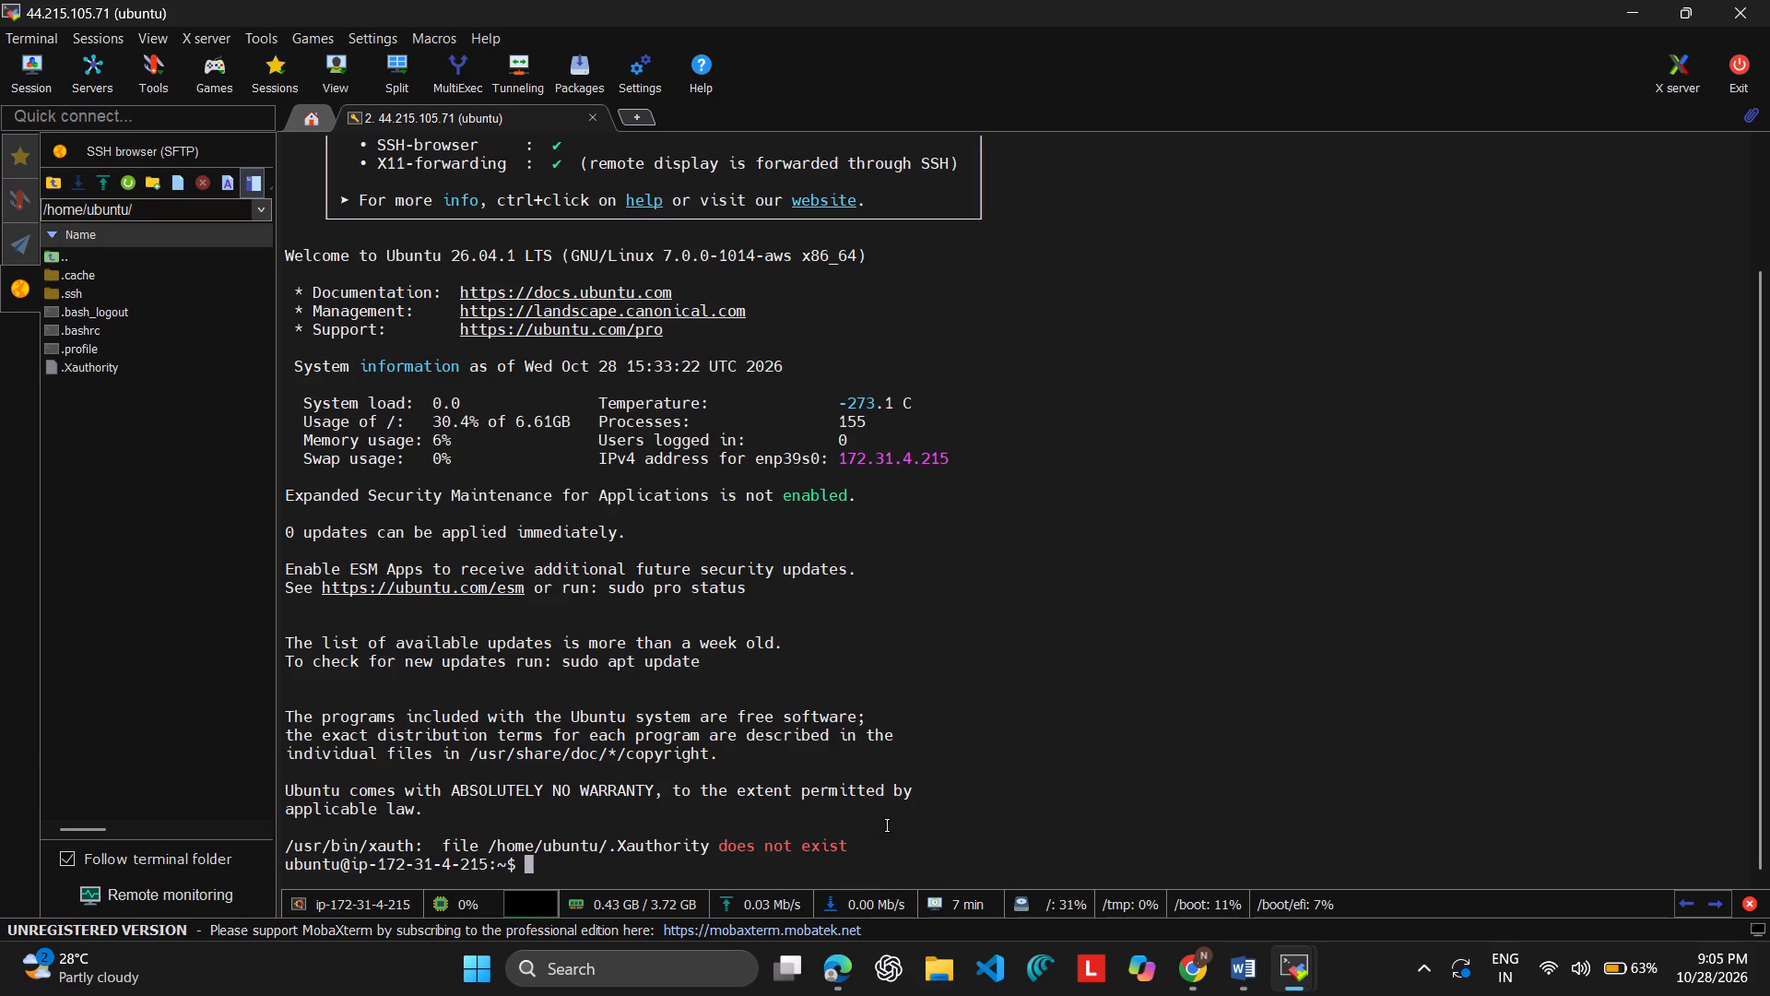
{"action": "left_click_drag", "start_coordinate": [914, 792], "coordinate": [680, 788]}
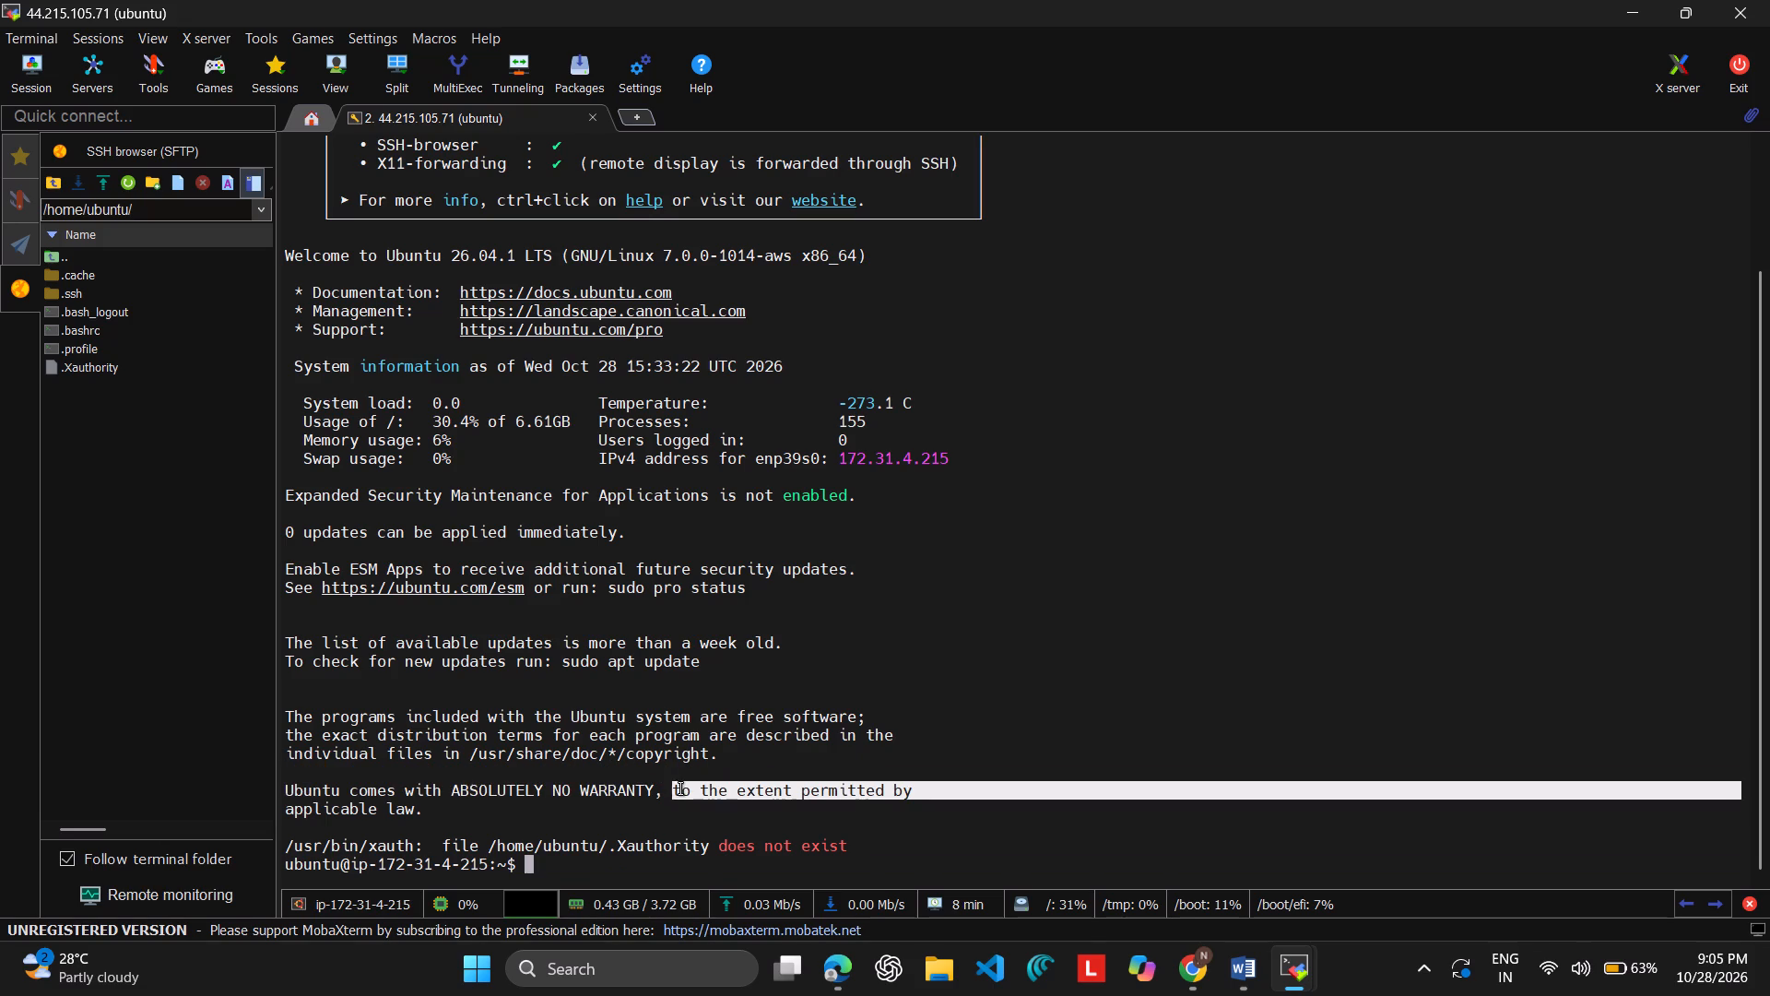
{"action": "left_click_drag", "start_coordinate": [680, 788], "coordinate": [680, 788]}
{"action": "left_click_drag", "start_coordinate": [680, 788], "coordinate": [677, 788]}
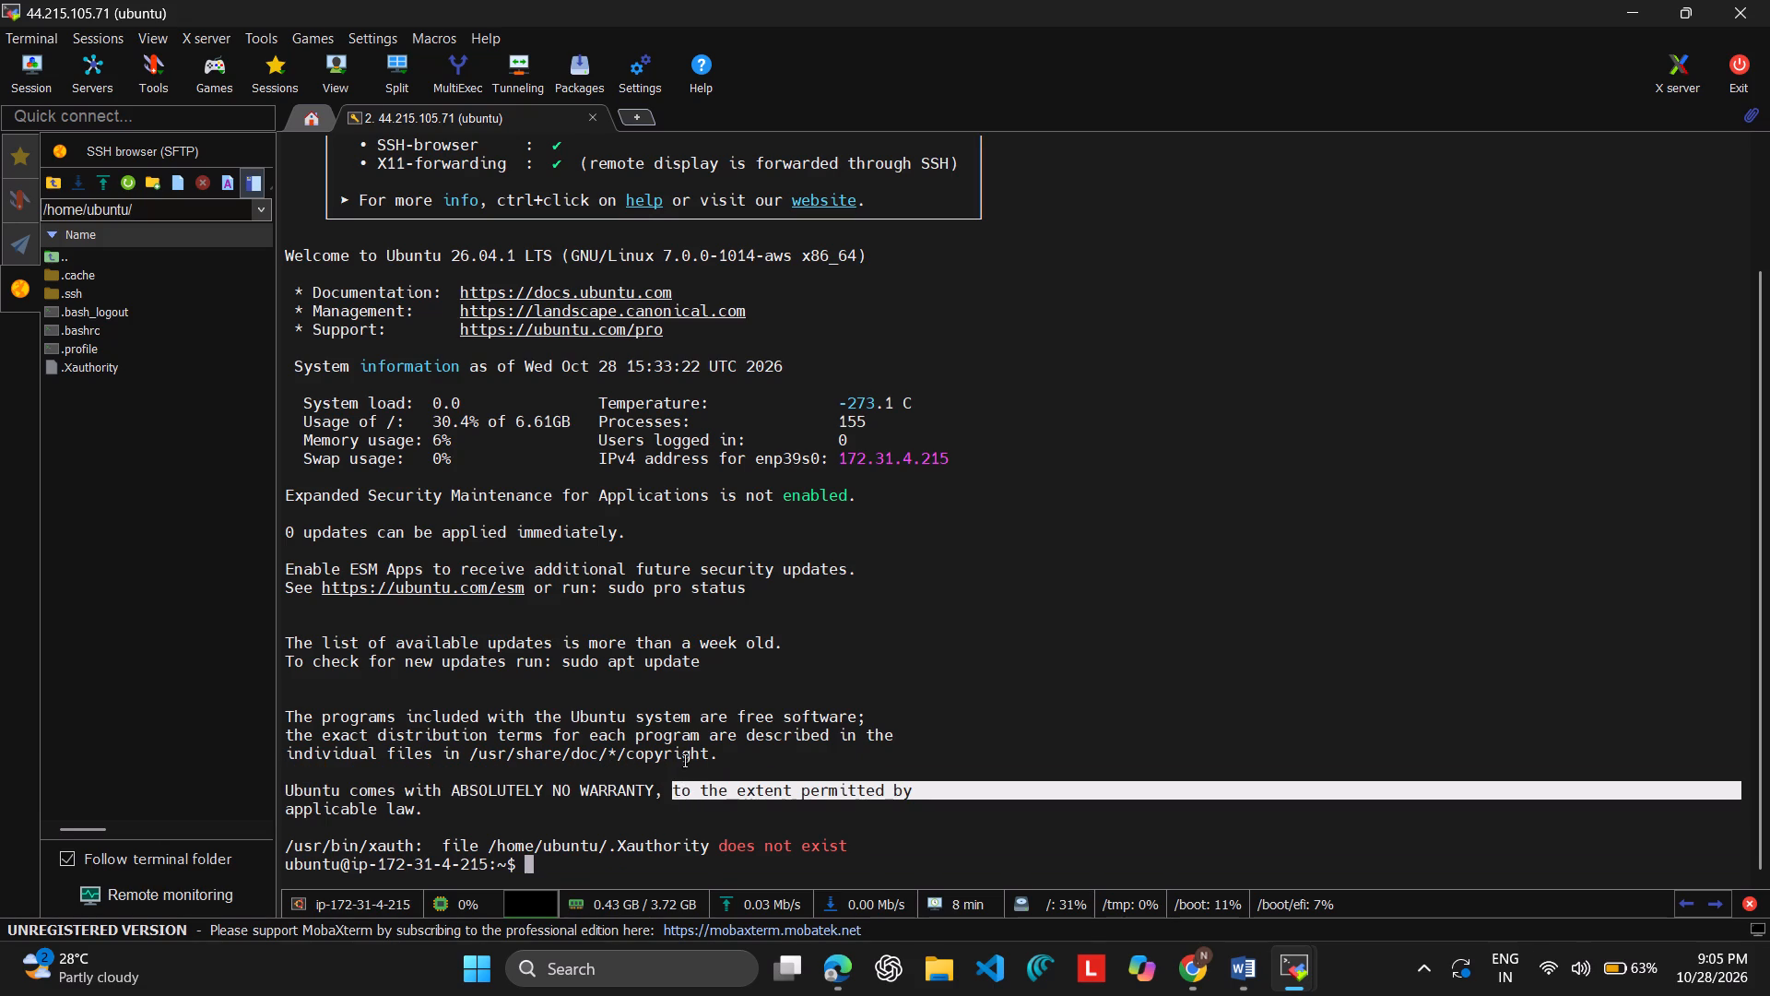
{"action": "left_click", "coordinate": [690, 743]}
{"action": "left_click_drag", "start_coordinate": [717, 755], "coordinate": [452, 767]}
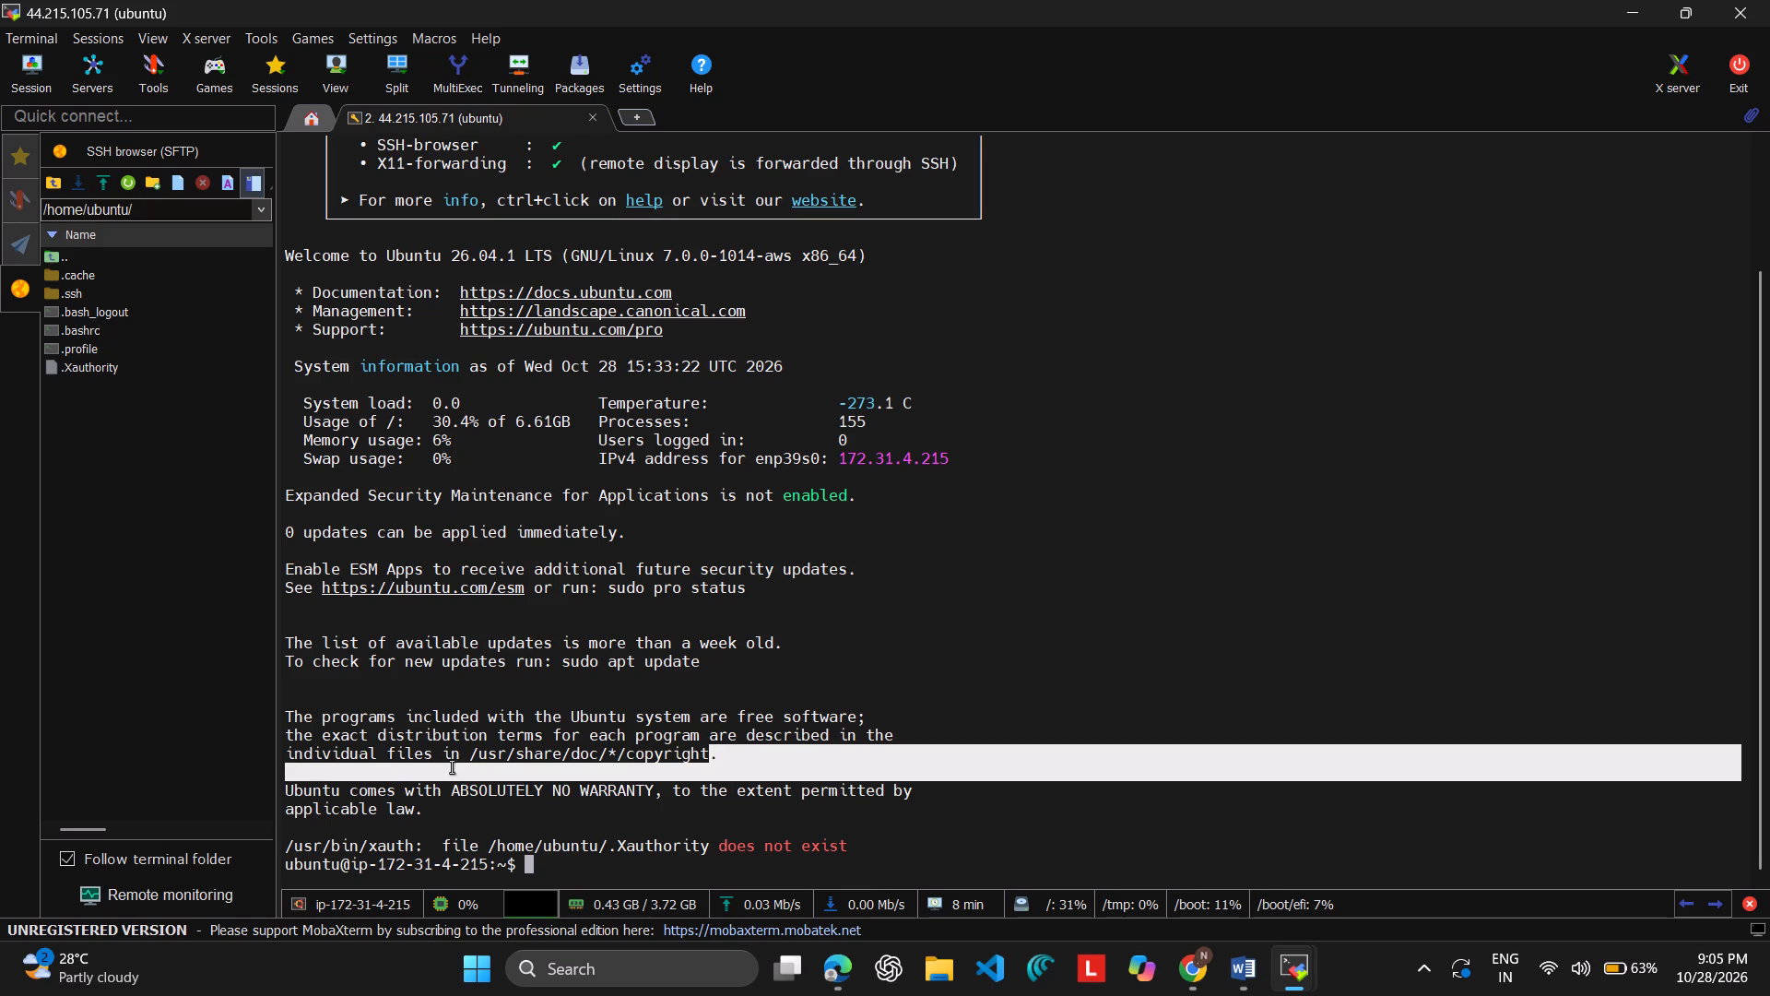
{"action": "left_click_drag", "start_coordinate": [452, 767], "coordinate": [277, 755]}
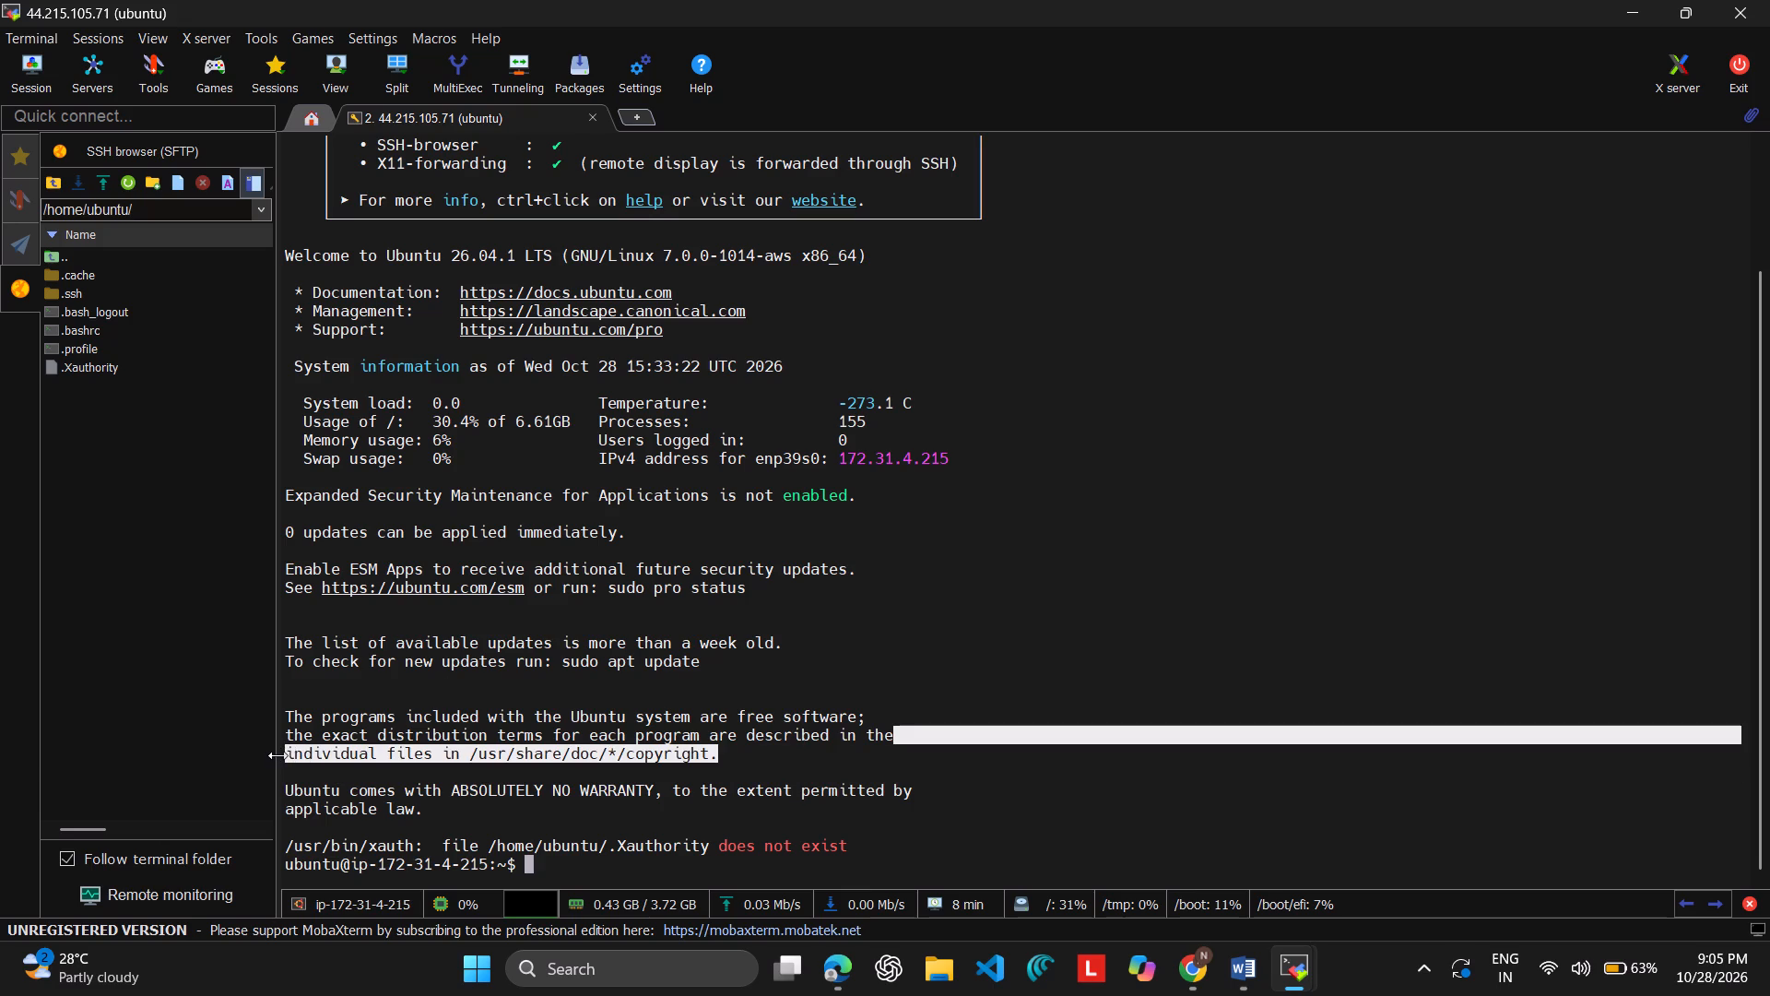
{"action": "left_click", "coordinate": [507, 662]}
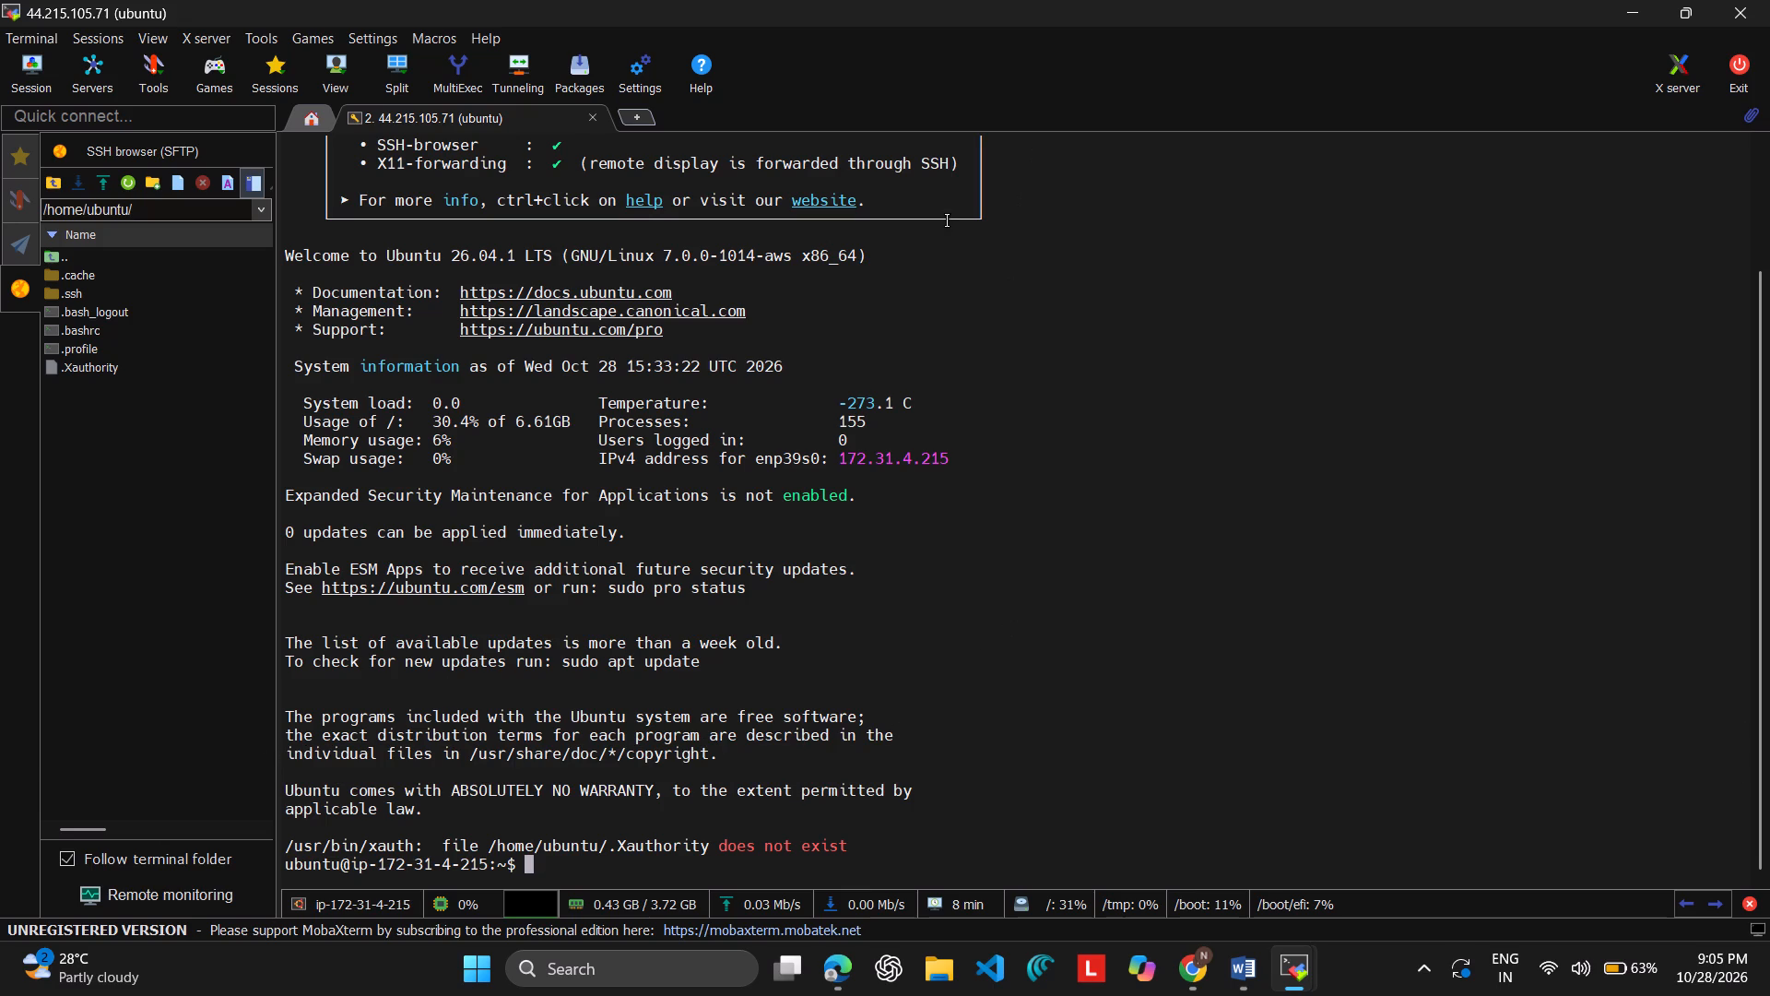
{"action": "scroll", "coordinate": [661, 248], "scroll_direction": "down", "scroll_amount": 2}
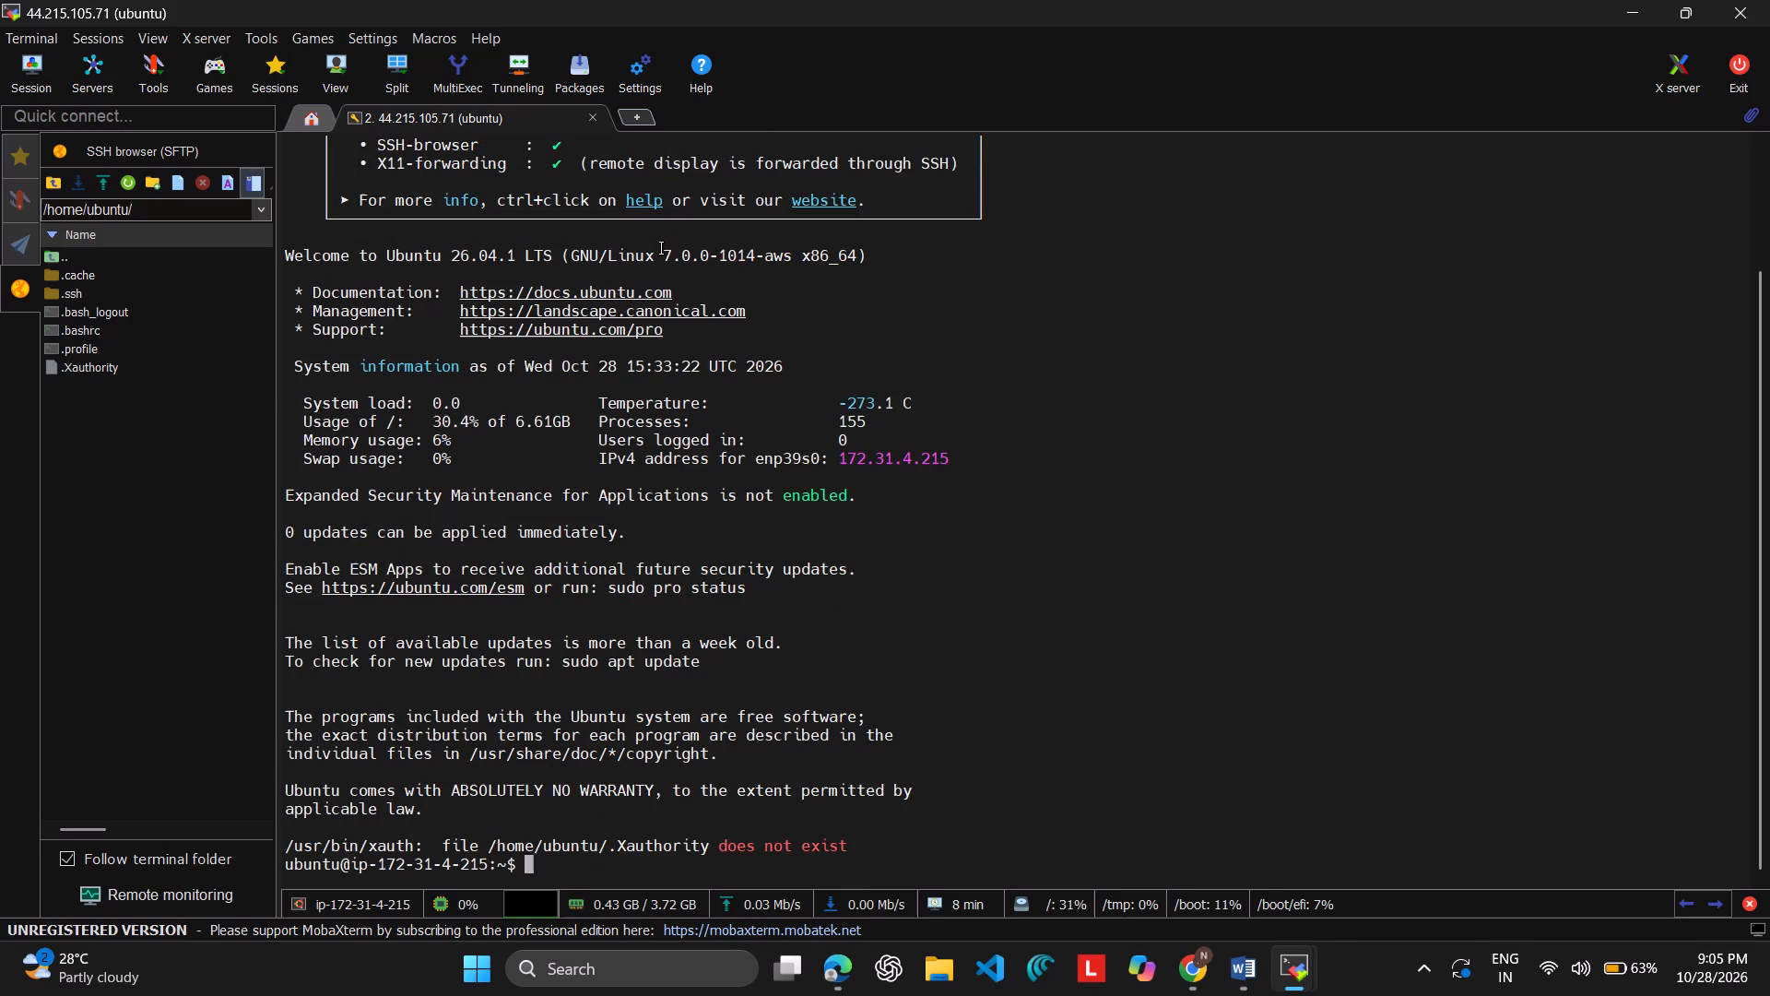